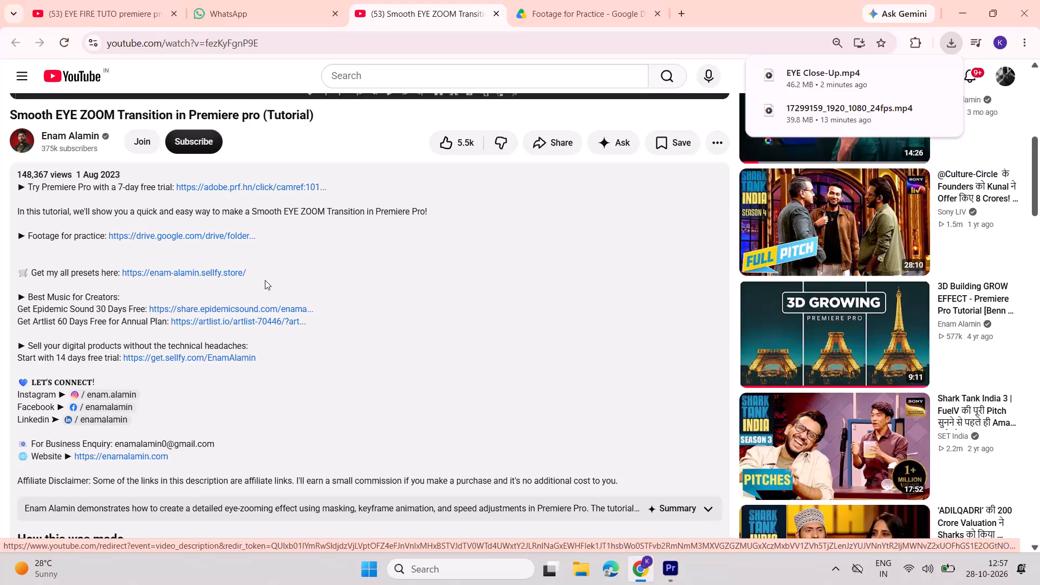
Close the Google Drive page with the practice footage.
scroll(295, 216, "up", 2)
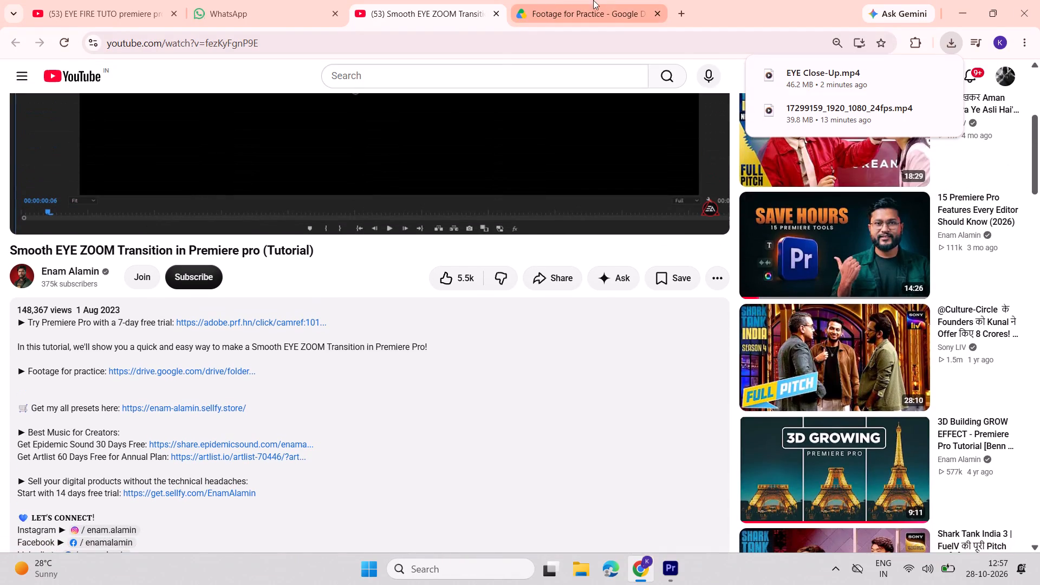
double_click(659, 17)
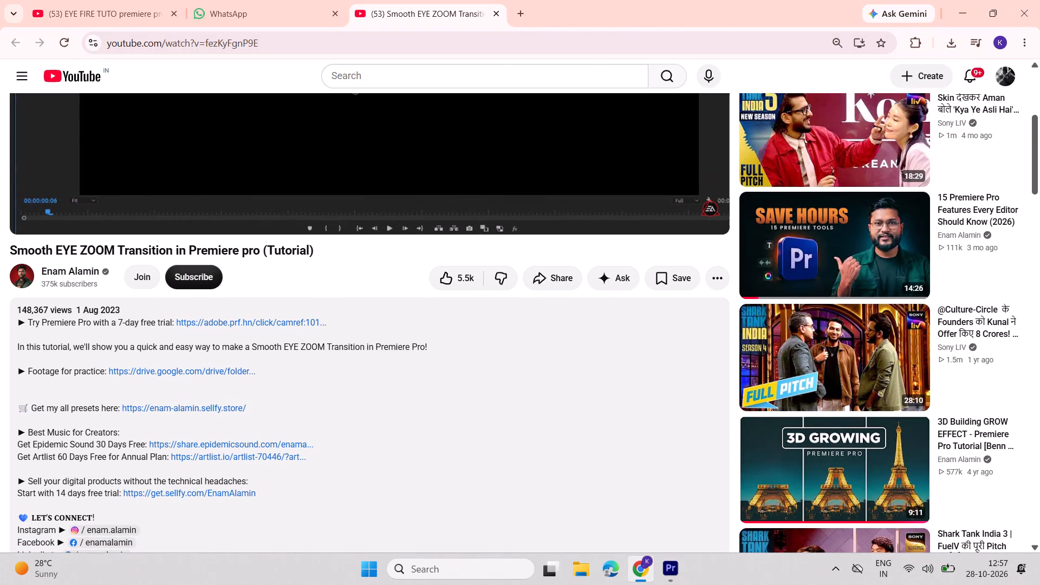
Play the Smooth EYE ZOOM Transition tutorial and skim through its section on creating the eye mask.
scroll(236, 469, "up", 4)
left_click(249, 431)
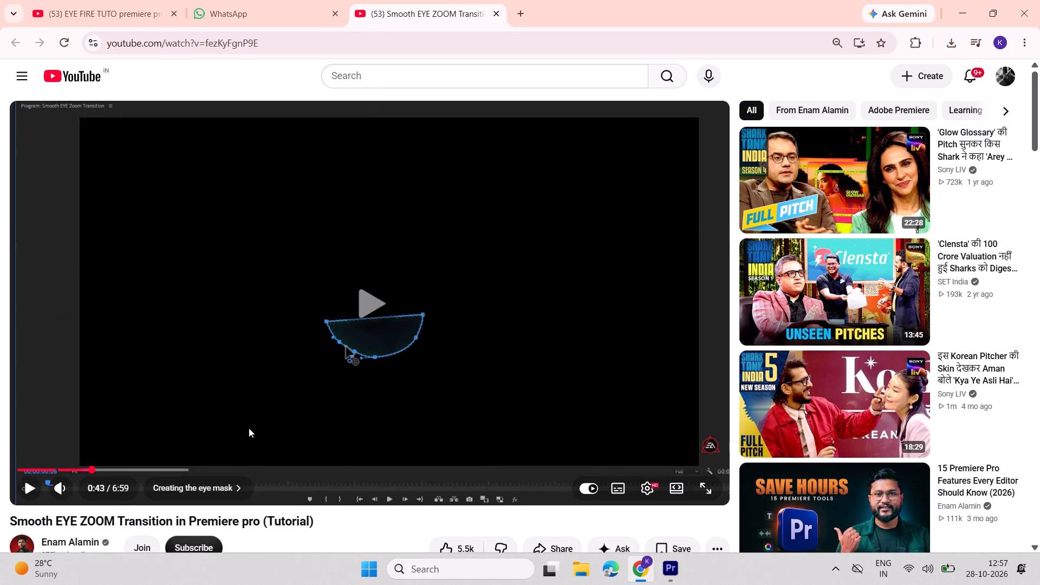
left_click_drag(69, 469, 62, 469)
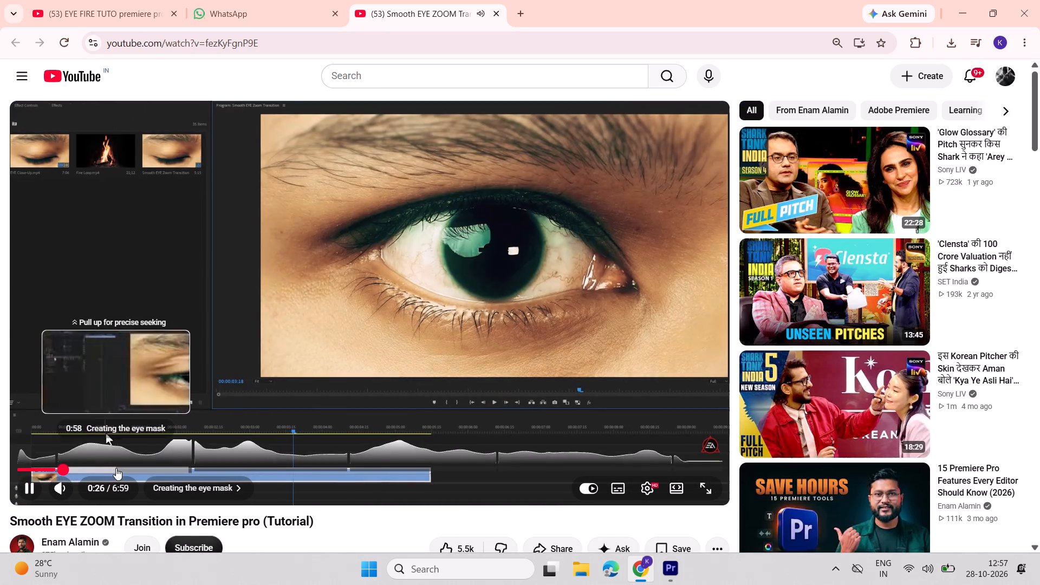
left_click(138, 466)
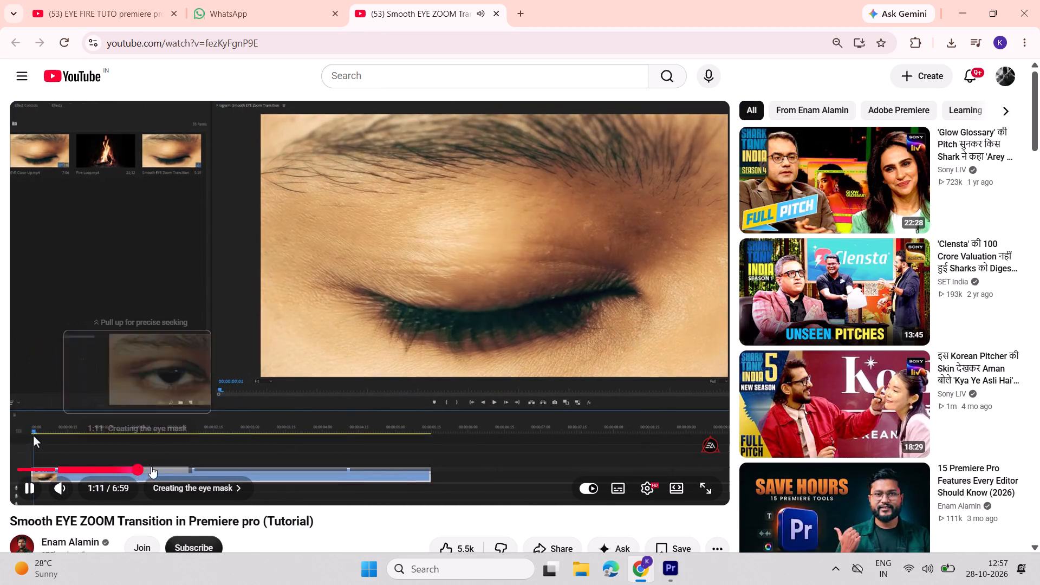
left_click(160, 466)
left_click_drag(134, 474, 128, 476)
left_click_drag(122, 477, 82, 478)
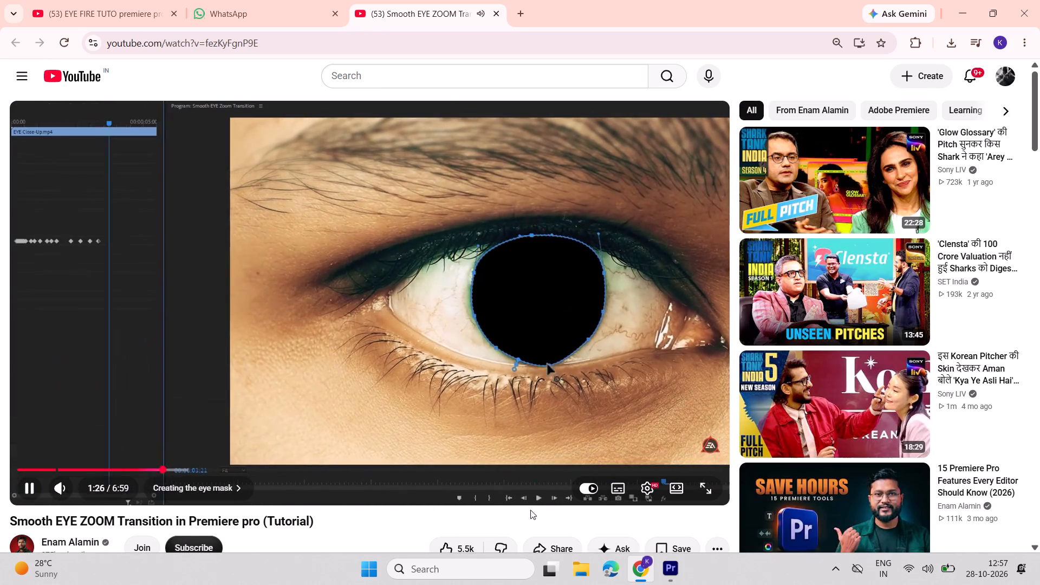
Switch to Premiere Pro and import the EYE Close-Up video from the Downloads folder into the project.
left_click(679, 578)
left_click(333, 318)
double_click(224, 305)
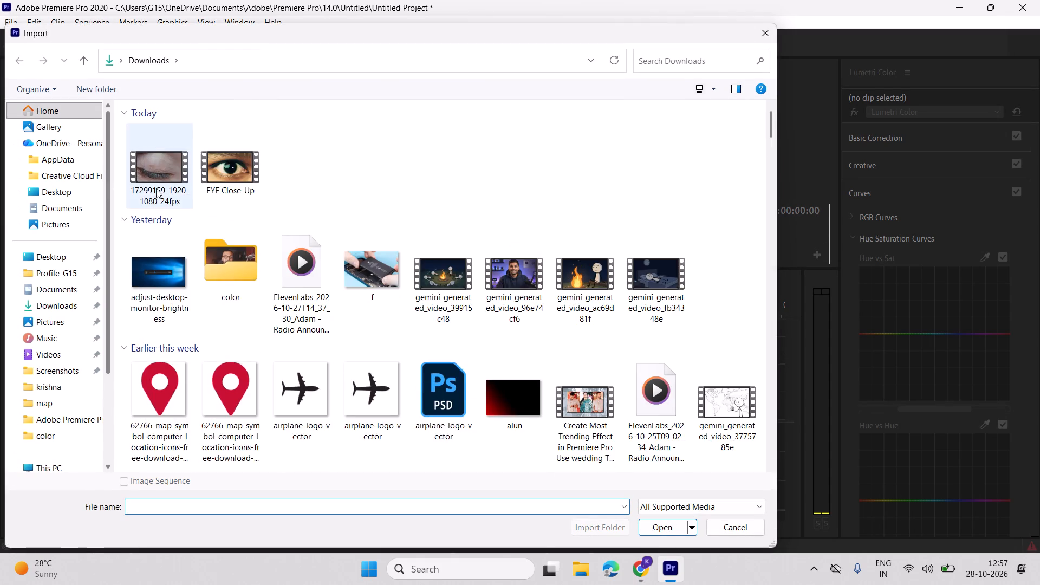
left_click(183, 177)
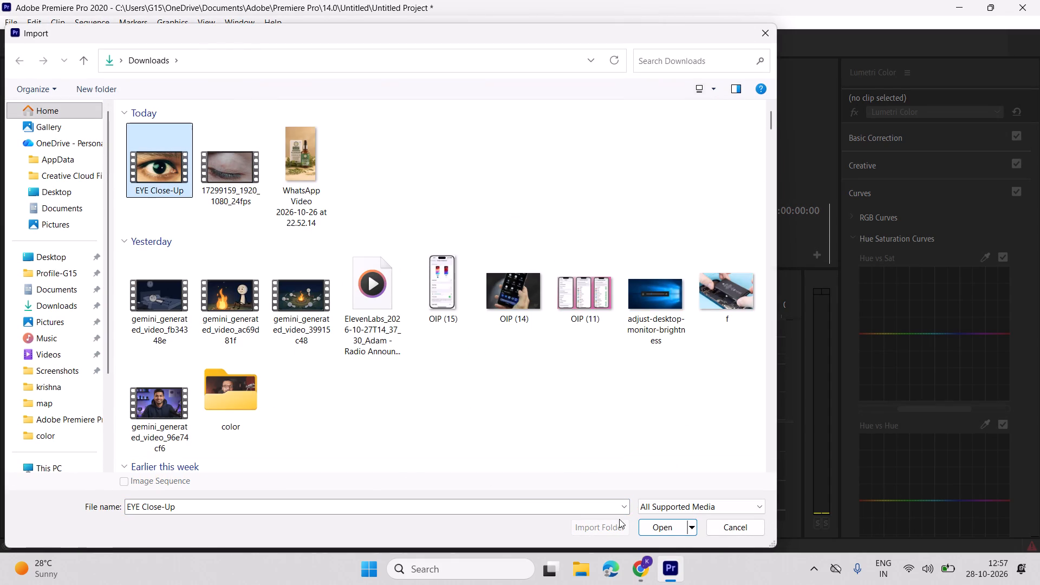
left_click(645, 524)
Switch back to the eye zoom tutorial in Chrome to follow its section on creating the eye mask.
left_click(650, 561)
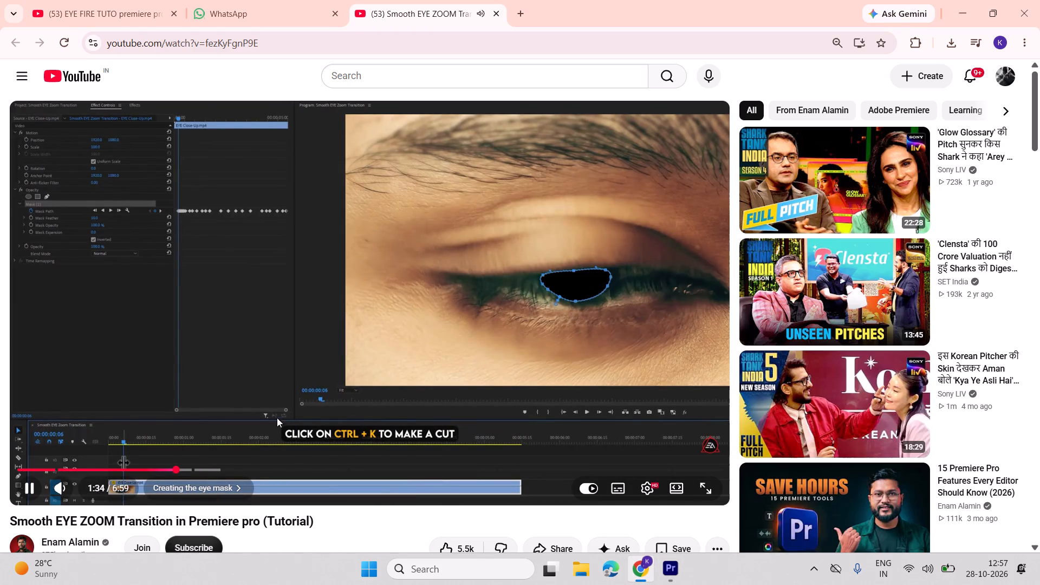
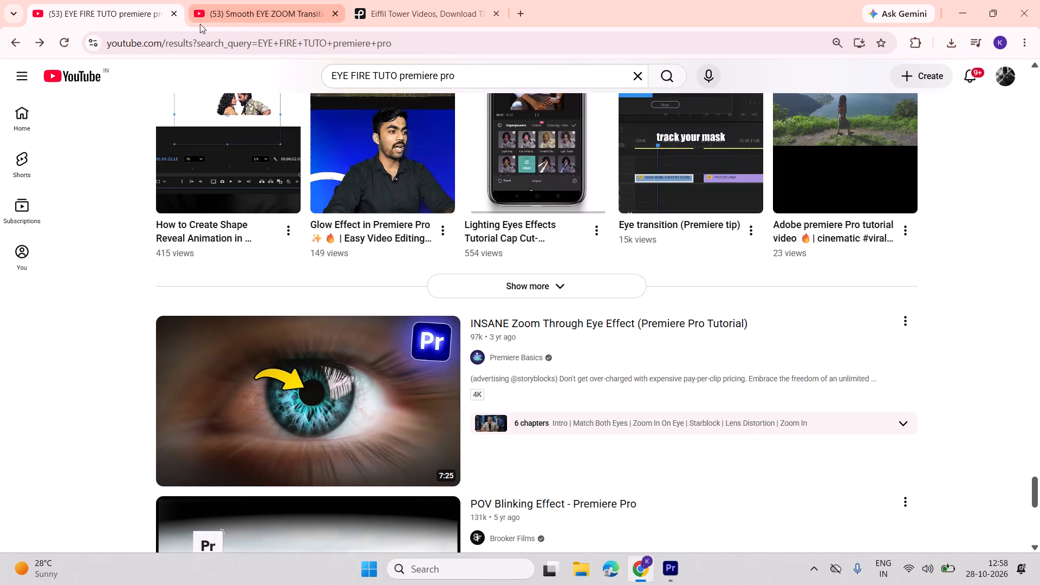
Close the YouTube search results page.
left_click(173, 14)
Search the Pexels video library for "fire loop" in place of the Eiffel Tower search.
left_click(214, 16)
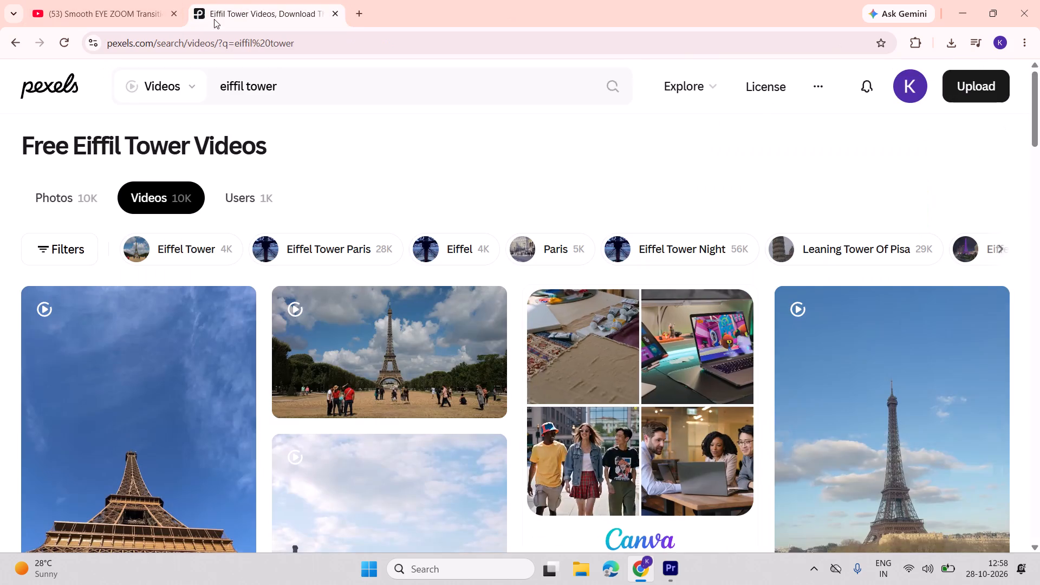
left_click(300, 49)
left_click_drag(342, 93, 336, 92)
left_click_drag(311, 90, 302, 90)
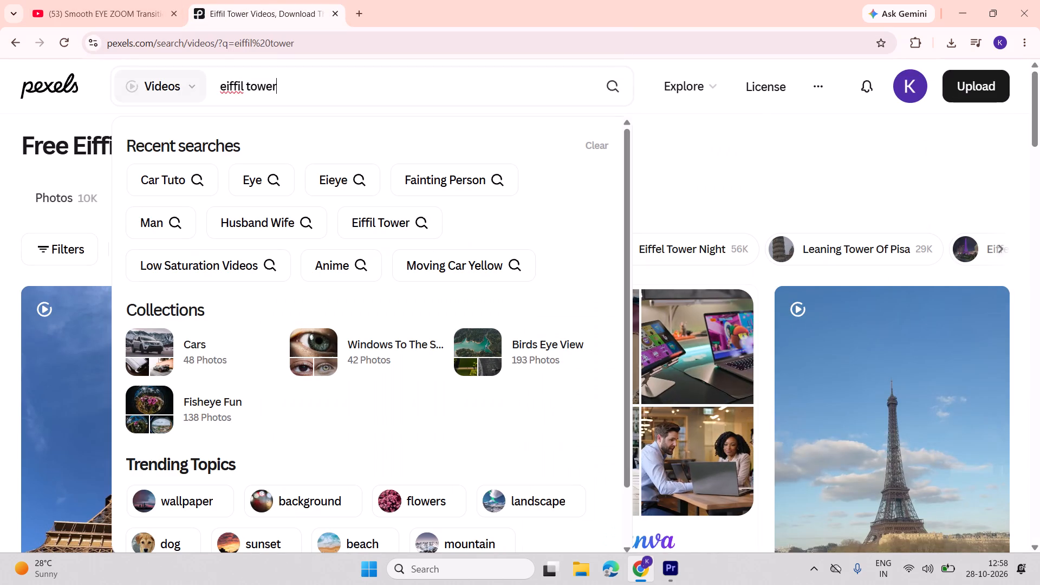
left_click_drag(302, 90, 248, 89)
key("BackSpace")
key("BackSpace")
key("BackSpace")
key("BackSpace")
key("BackSpace")
key("BackSpace")
key("BackSpace")
key("BackSpace")
key("BackSpace")
key("BackSpace")
key("BackSpace")
key("BackSpace")
key("BackSpace")
key("BackSpace")
key("BackSpace")
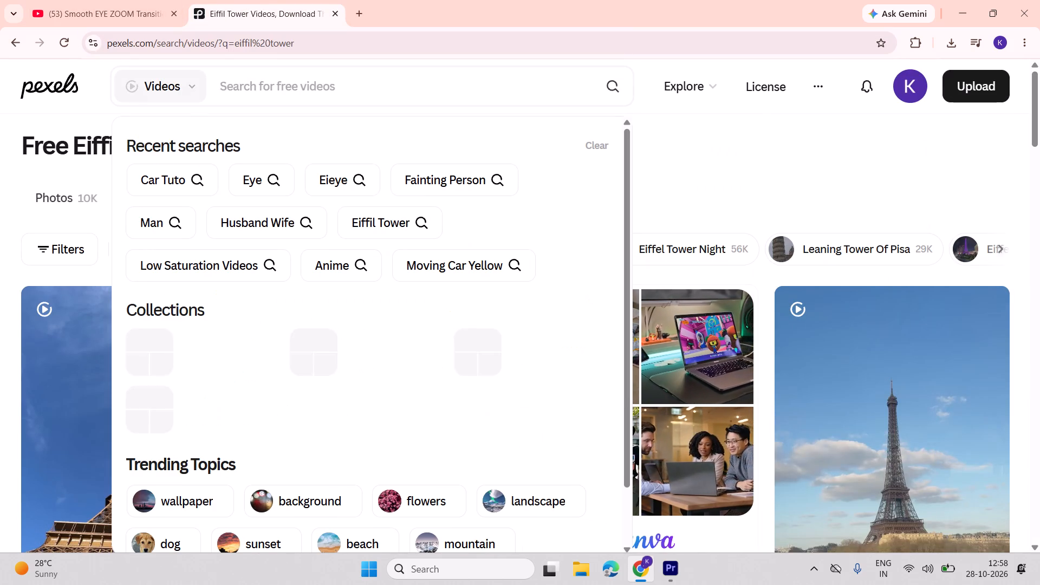
type("fire")
key("space")
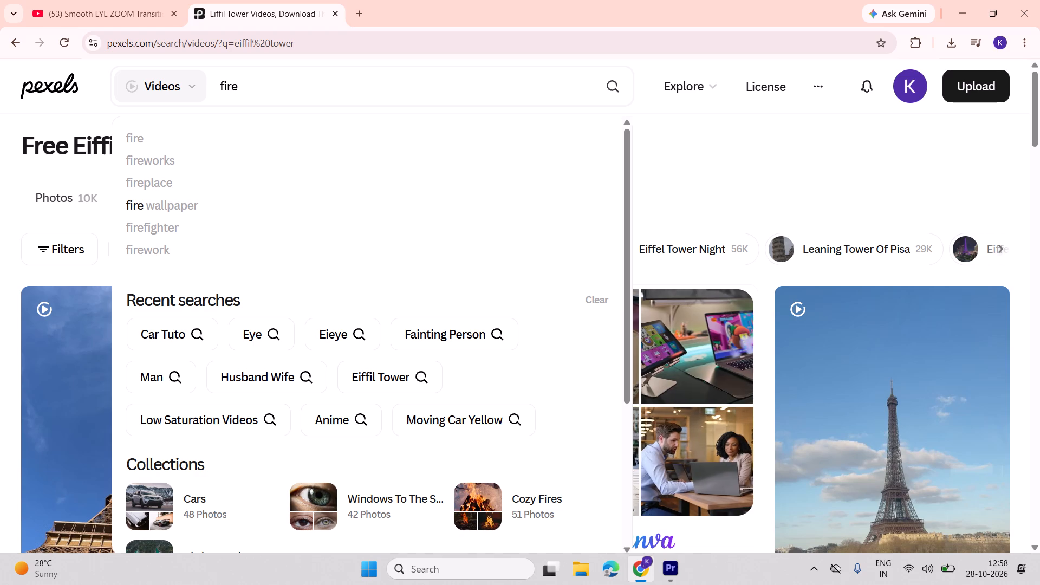
type("loop")
key("Return")
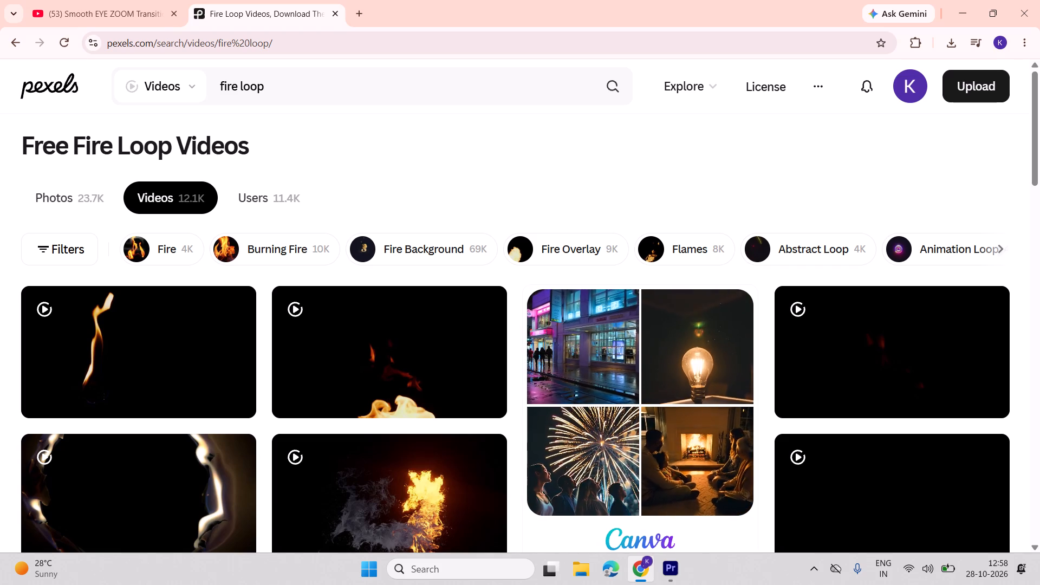
Browse the fire loop results and download the video of a small yellow flame on a dark blue background.
scroll(223, 286, "down", 4)
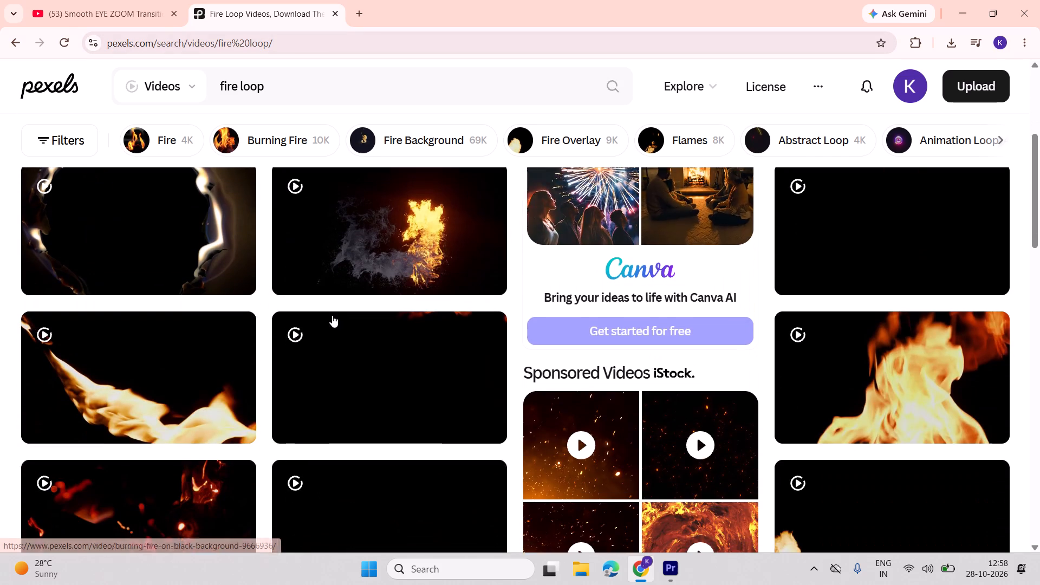
scroll(330, 304, "up", 3)
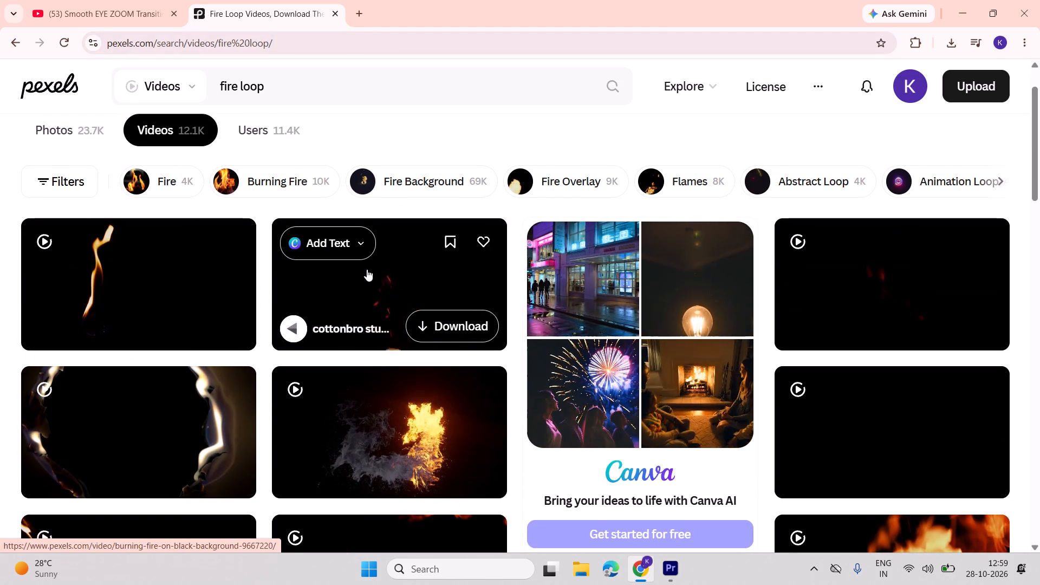
scroll(367, 269, "down", 6)
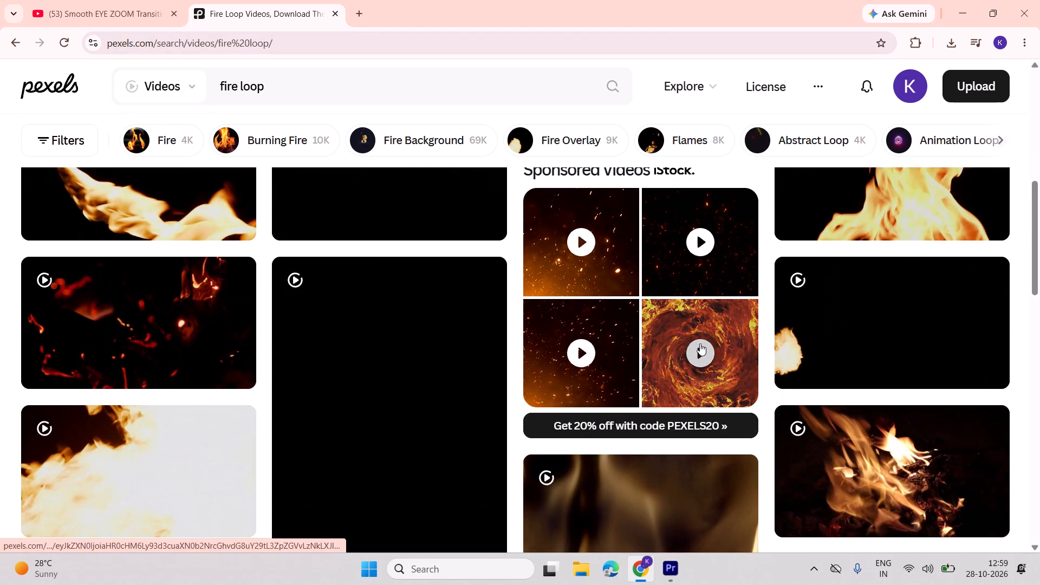
scroll(769, 355, "down", 4)
scroll(401, 396, "down", 3)
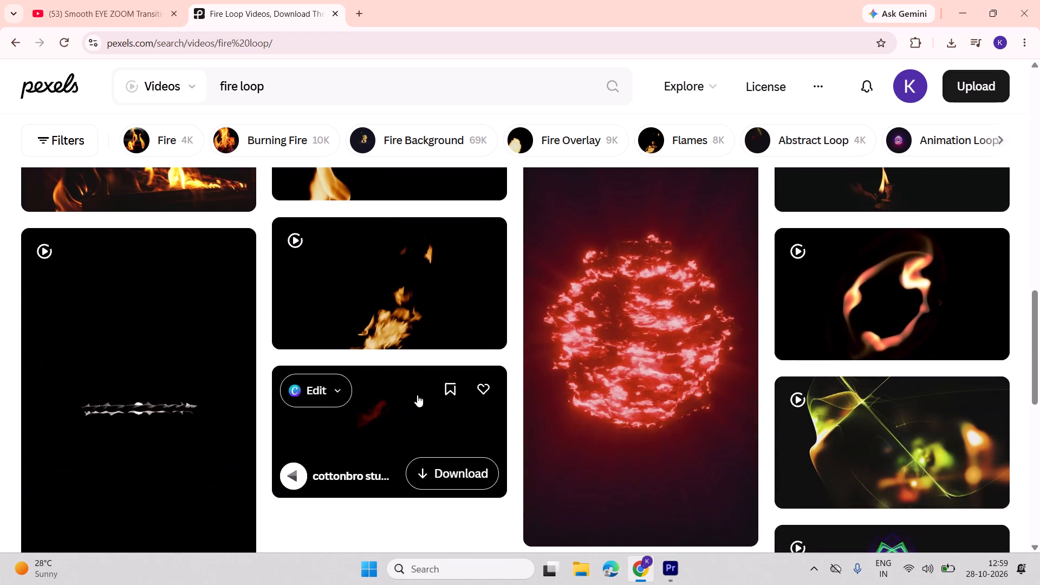
scroll(440, 398, "down", 5)
scroll(487, 378, "down", 7)
scroll(487, 374, "up", 4)
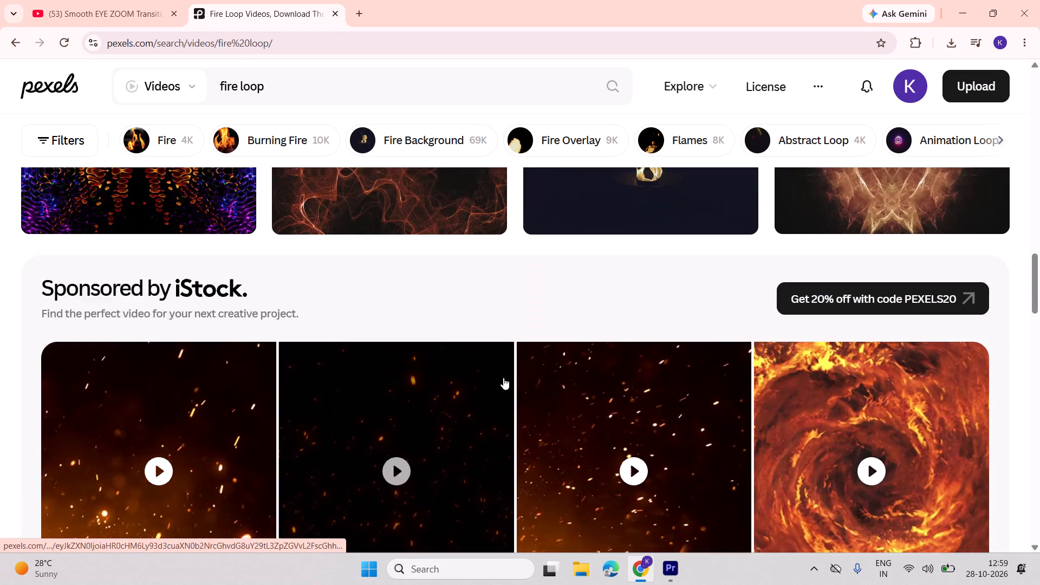
scroll(811, 346, "up", 3)
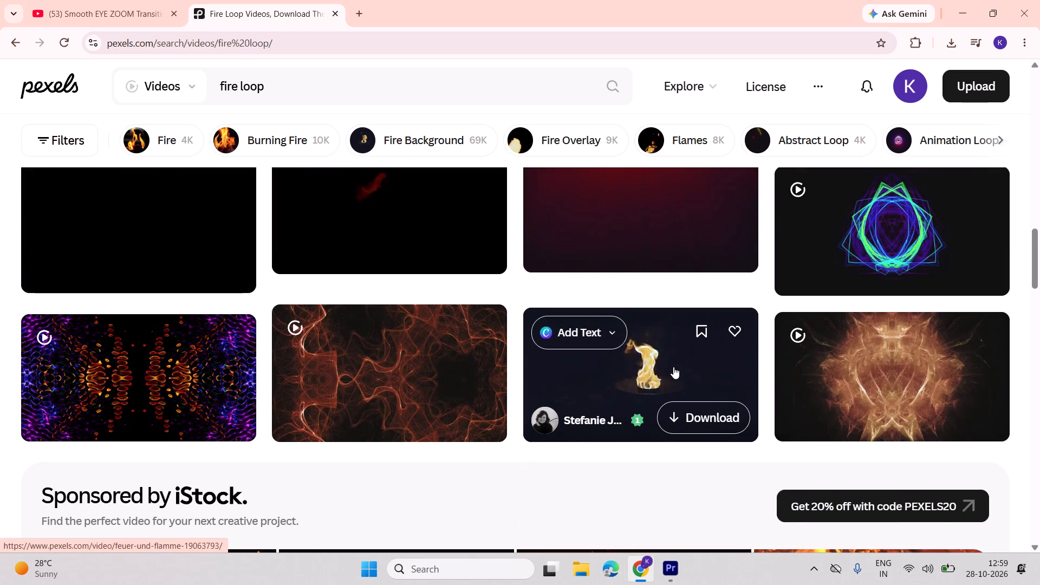
left_click(686, 402)
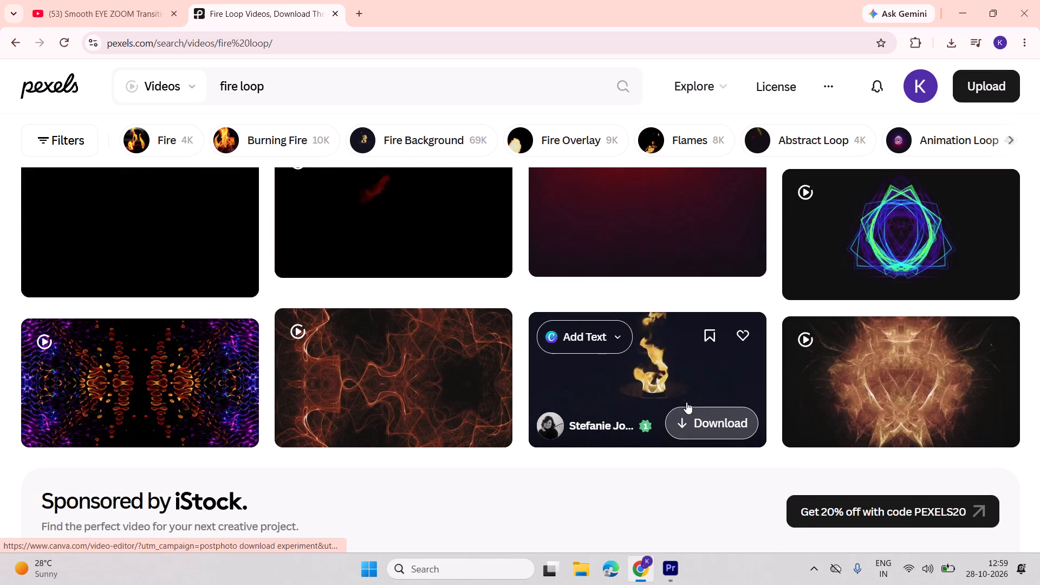
double_click(700, 84)
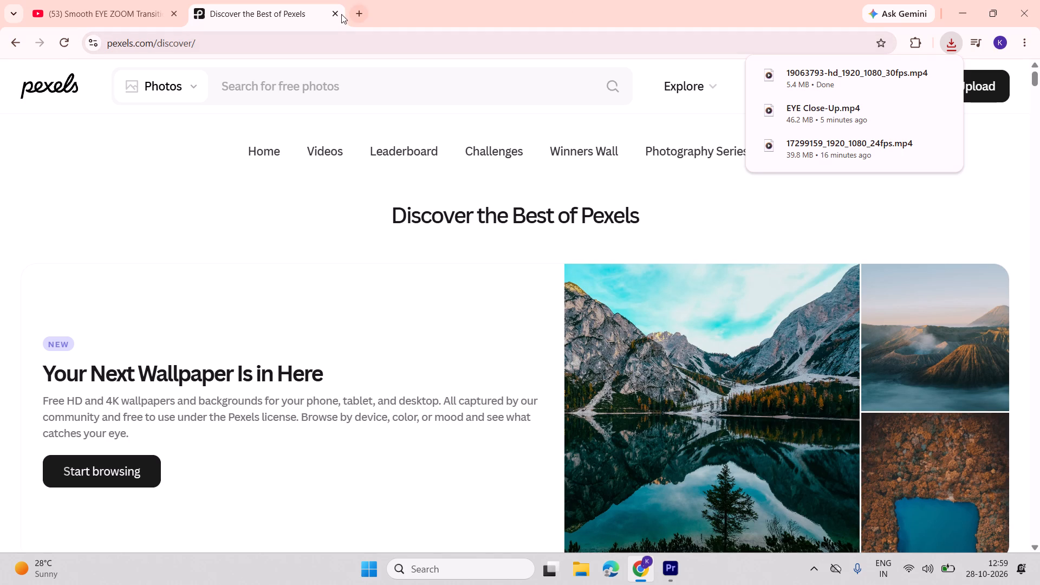
Close the Pexels page.
double_click(340, 13)
left_click(337, 17)
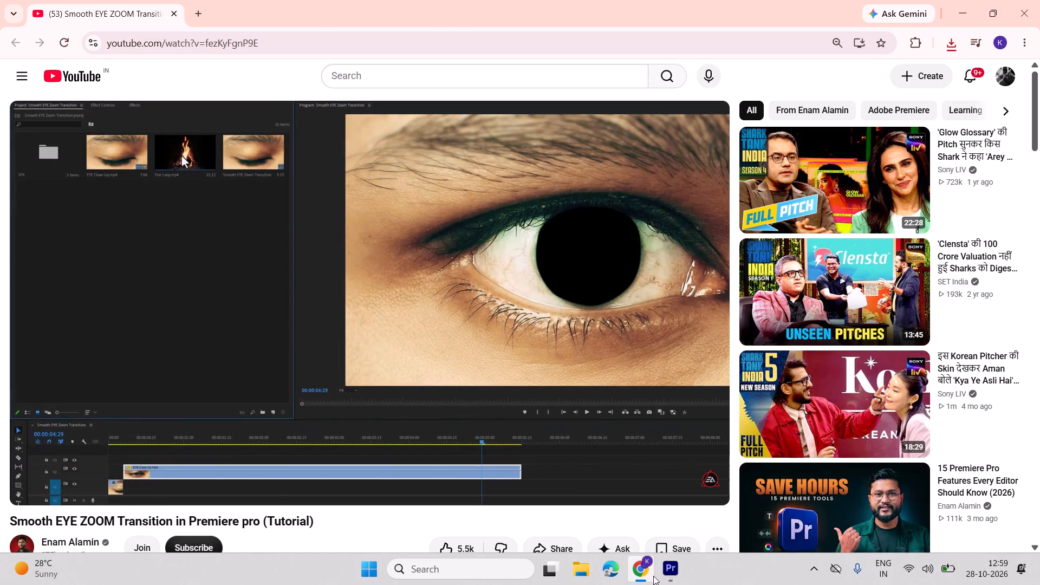
Switch to Premiere Pro and place EYE Close-Up.mp4 at the start of track V4, keeping the existing sequence settings.
left_click(675, 578)
left_click(138, 160)
left_click_drag(141, 160, 160, 166)
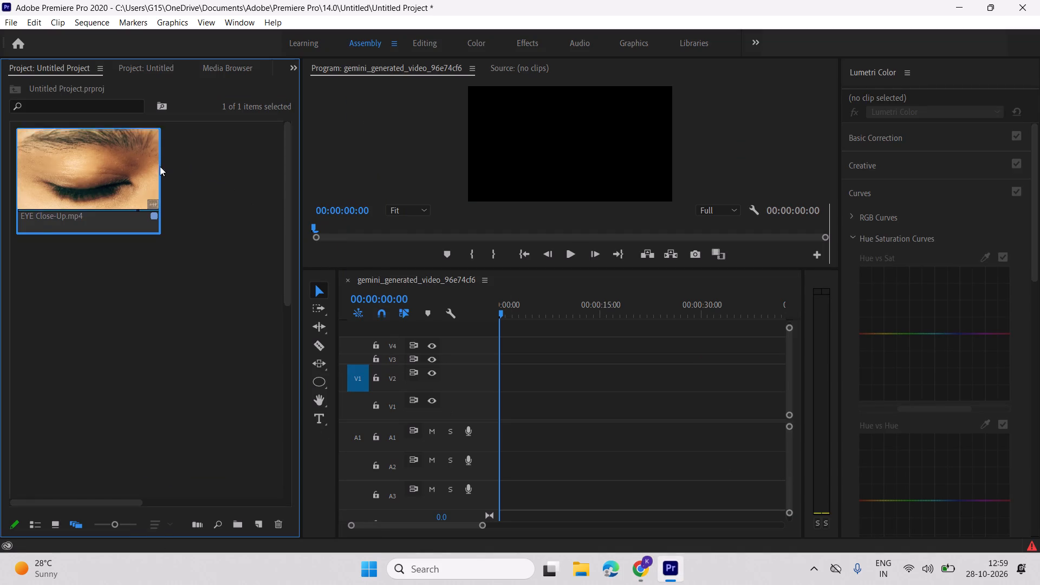
left_click_drag(160, 166, 492, 344)
left_click(603, 308)
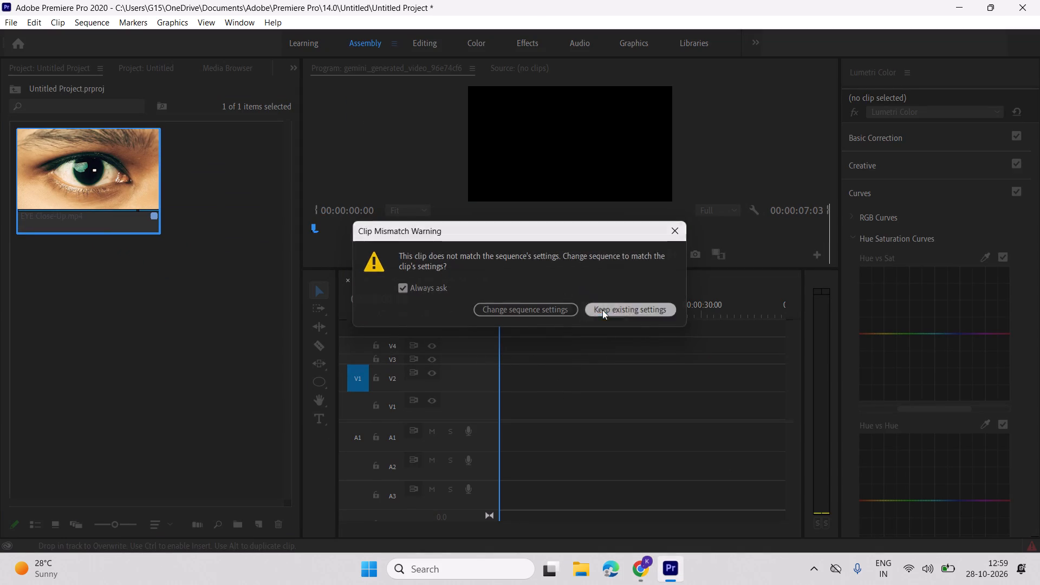
Scale the EYE Close-Up clip on V4 to 34 so the whole eye fits the frame.
left_click_drag(495, 313, 529, 312)
left_click_drag(502, 312, 519, 313)
left_click(522, 338)
scroll(184, 69, "down", 9)
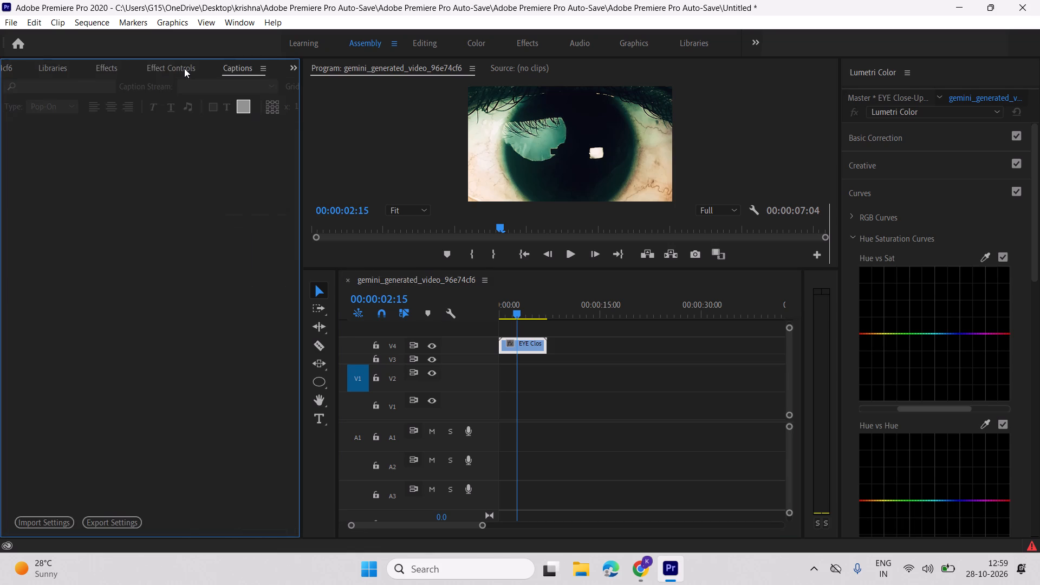
scroll(162, 89, "down", 7)
scroll(169, 65, "up", 2)
scroll(167, 68, "down", 1)
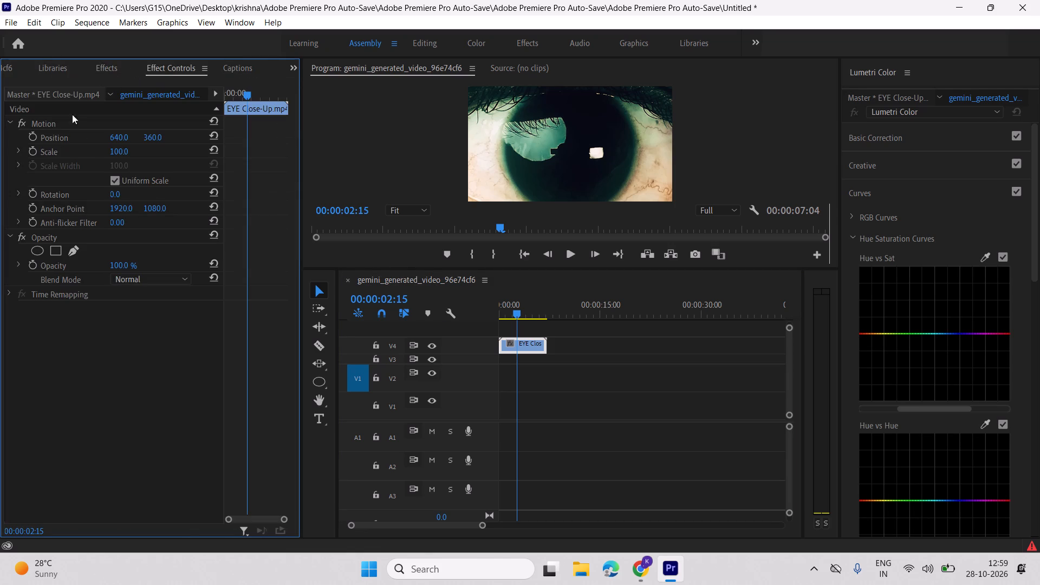
left_click_drag(125, 151, 78, 152)
Park the playhead at 00:00:01:10 and give the program preview more height above the timeline.
left_click(570, 348)
left_click_drag(515, 313, 507, 313)
key("equal")
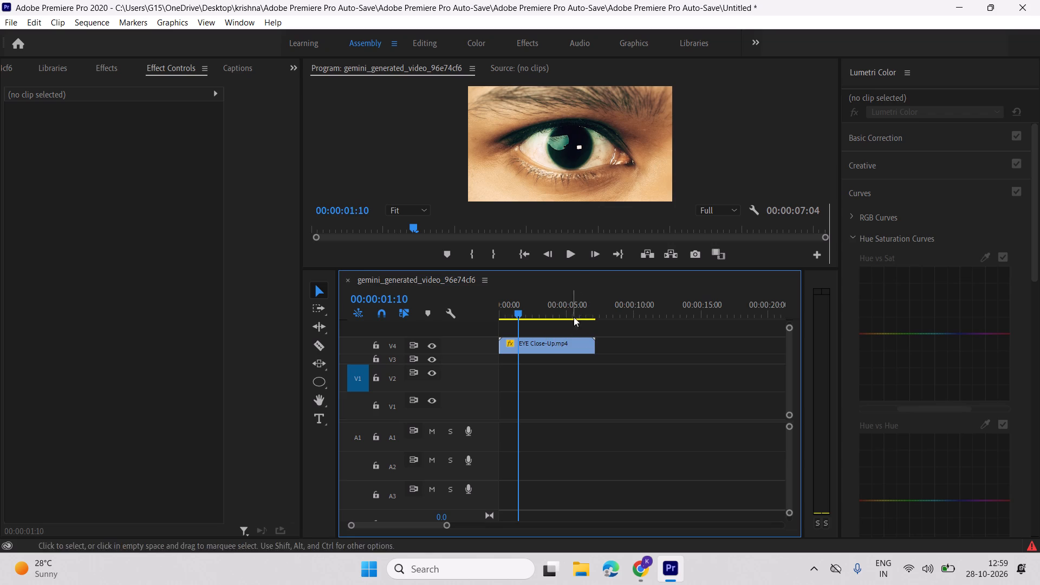
left_click_drag(580, 269, 588, 335)
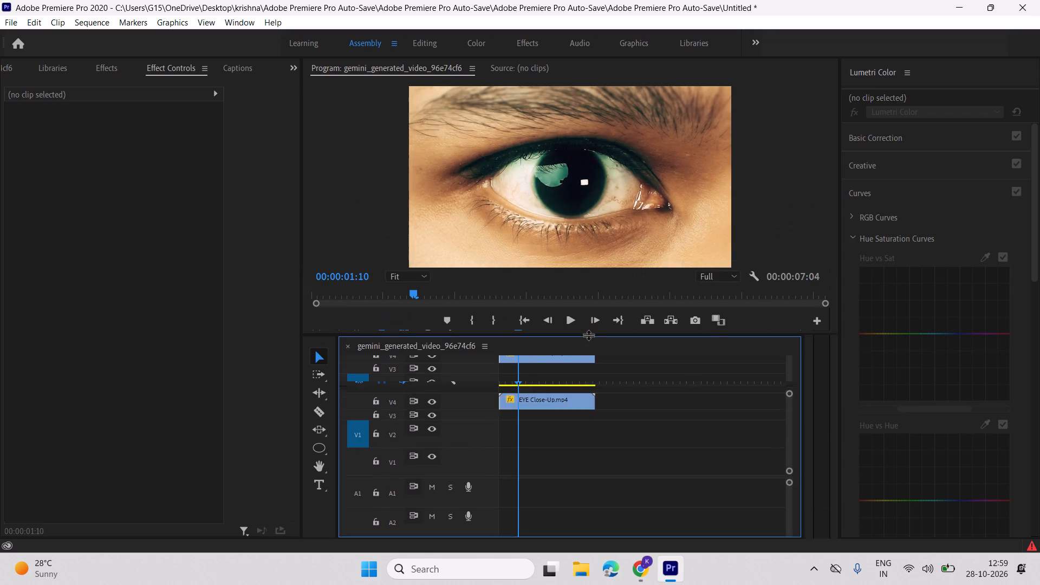
left_click_drag(588, 335, 588, 281)
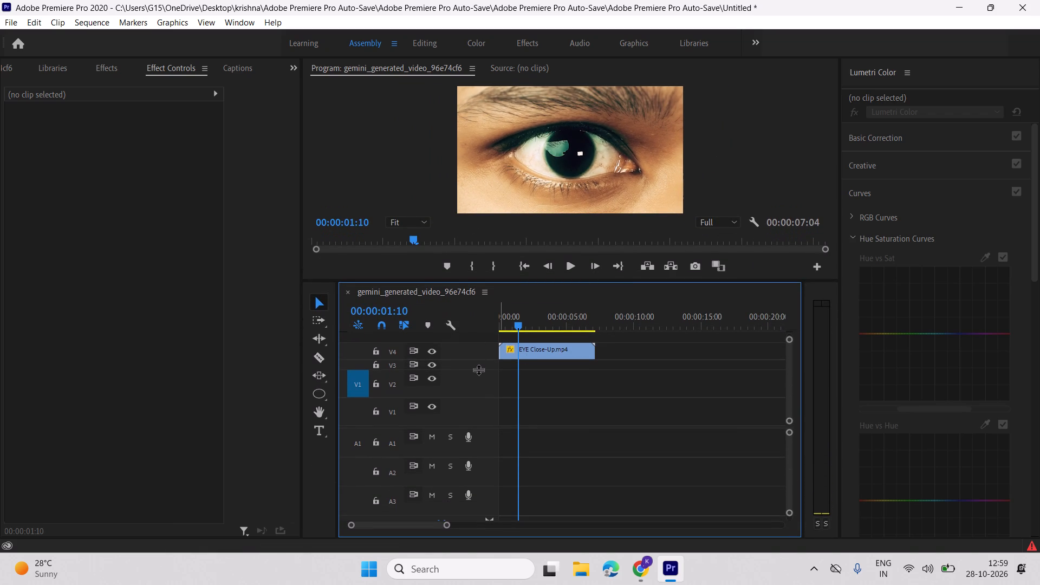
left_click_drag(478, 369, 473, 413)
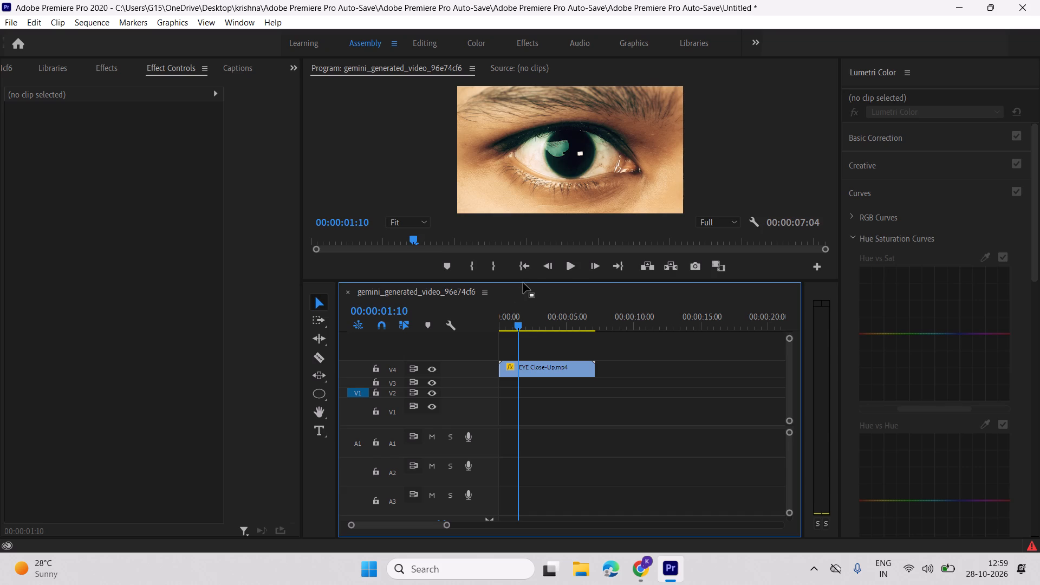
left_click_drag(523, 282, 527, 330)
Import the downloaded fire clip 19063793-hd_1920_1080_30fps from the Downloads folder into the project.
left_click_drag(581, 456, 535, 388)
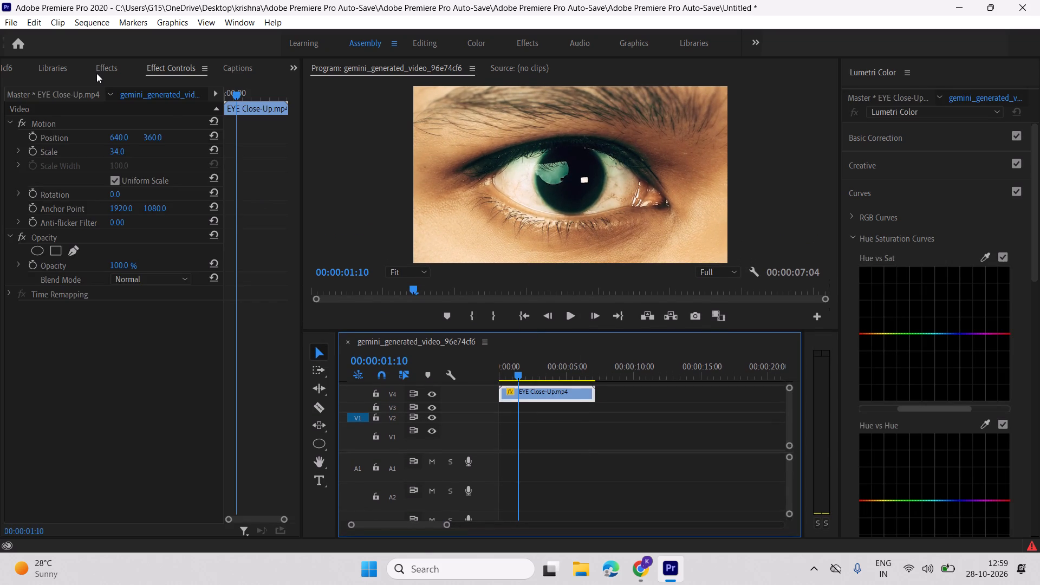
scroll(96, 73, "up", 5)
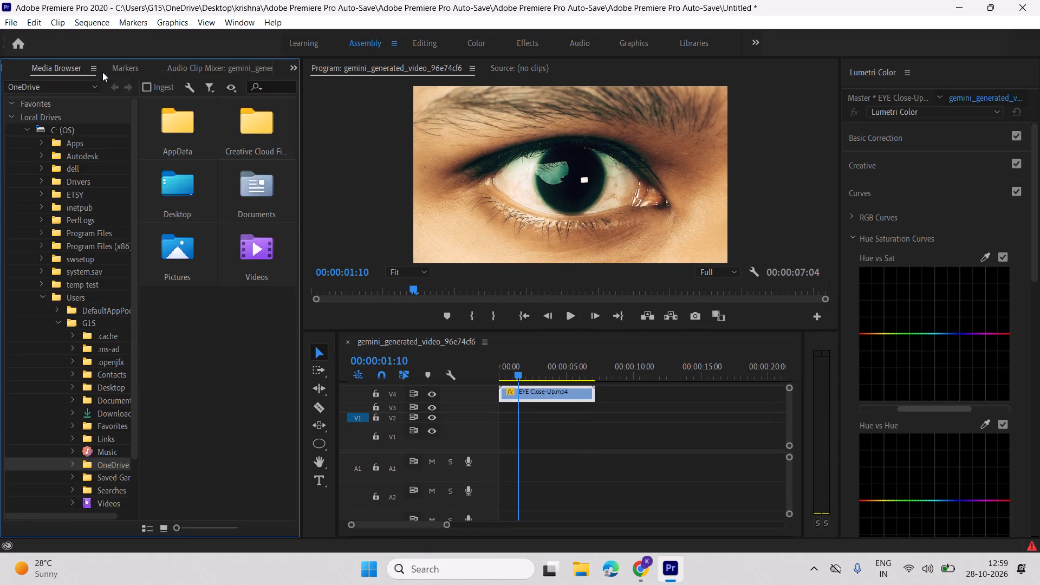
scroll(102, 72, "up", 4)
double_click(173, 330)
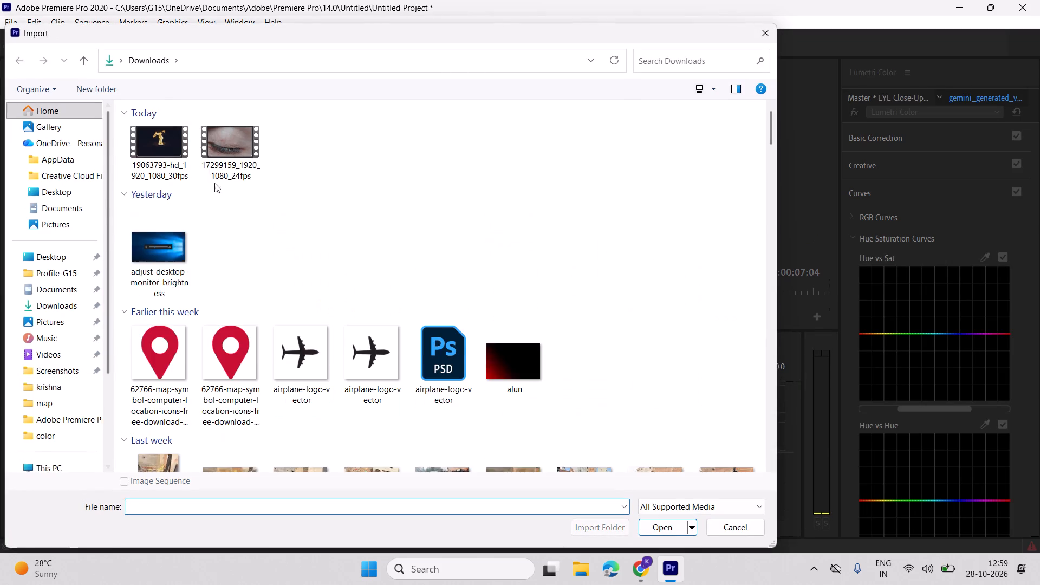
left_click(184, 167)
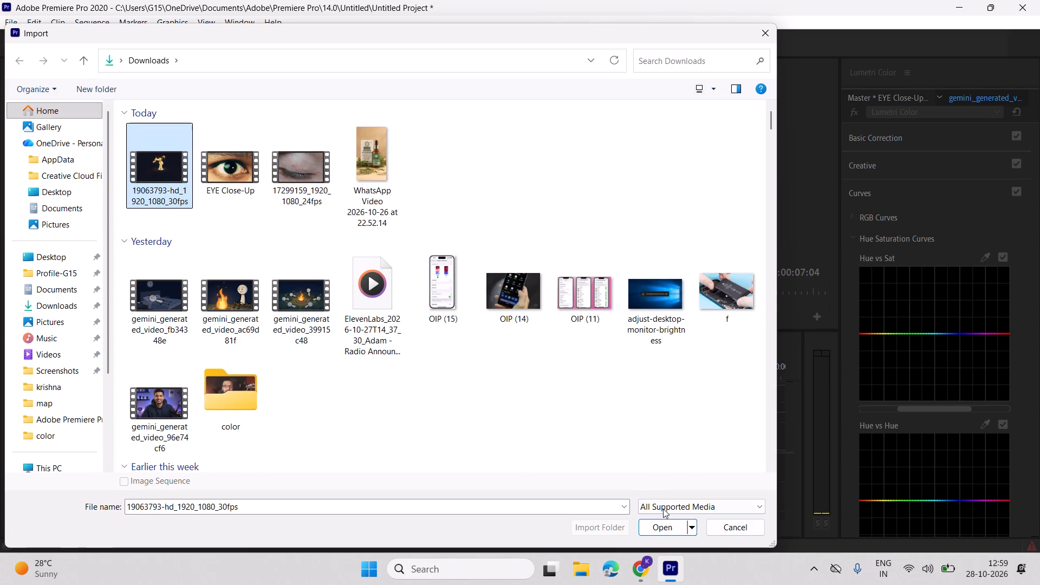
left_click(669, 511)
double_click(665, 523)
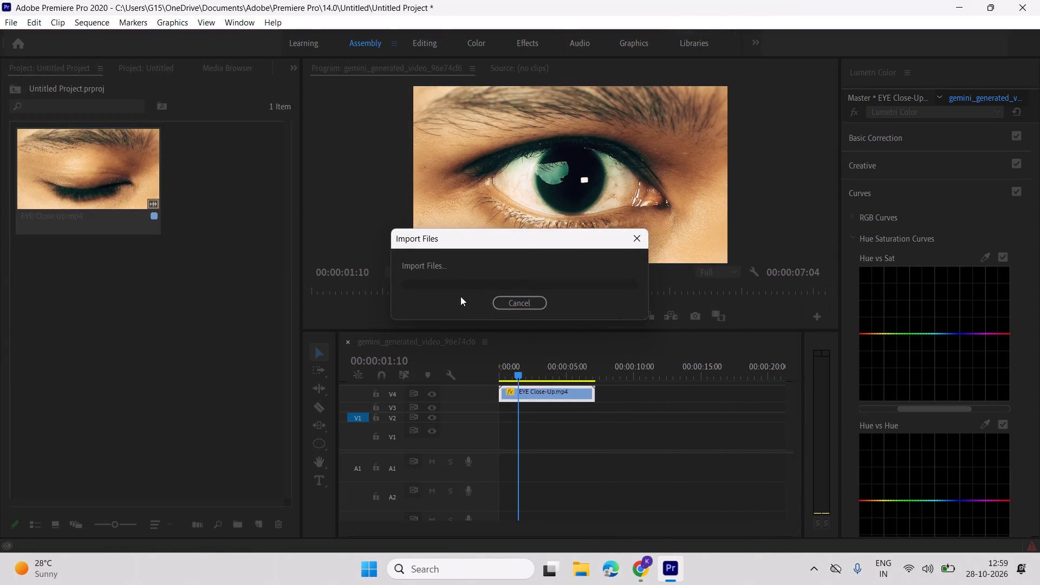
Place the fire clip at the start of track V3 beneath the eye clip and trim its end to match.
left_click_drag(111, 300, 486, 410)
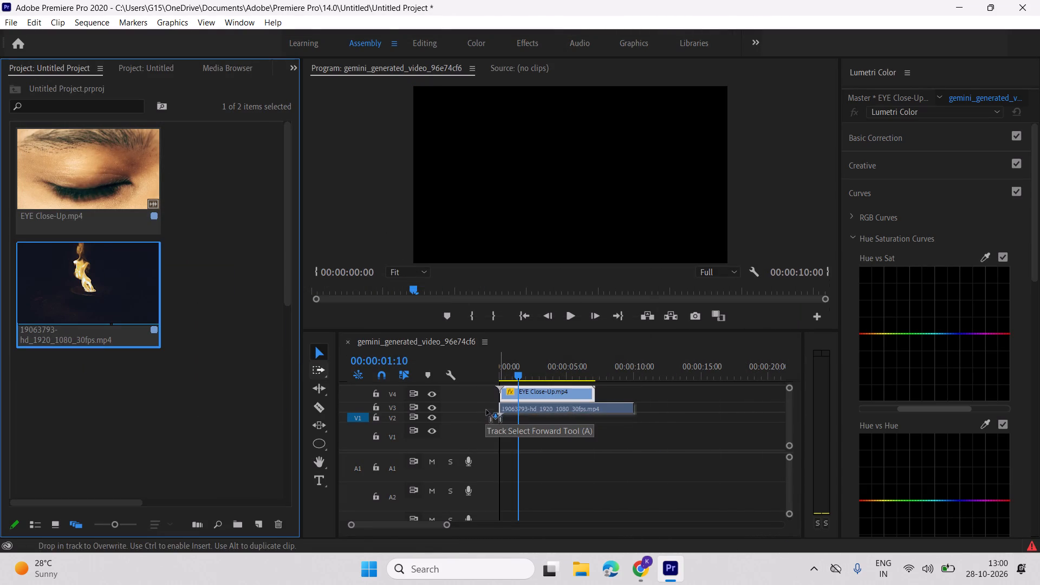
left_click_drag(486, 410, 489, 406)
left_click_drag(637, 407, 595, 407)
left_click_drag(699, 401, 704, 395)
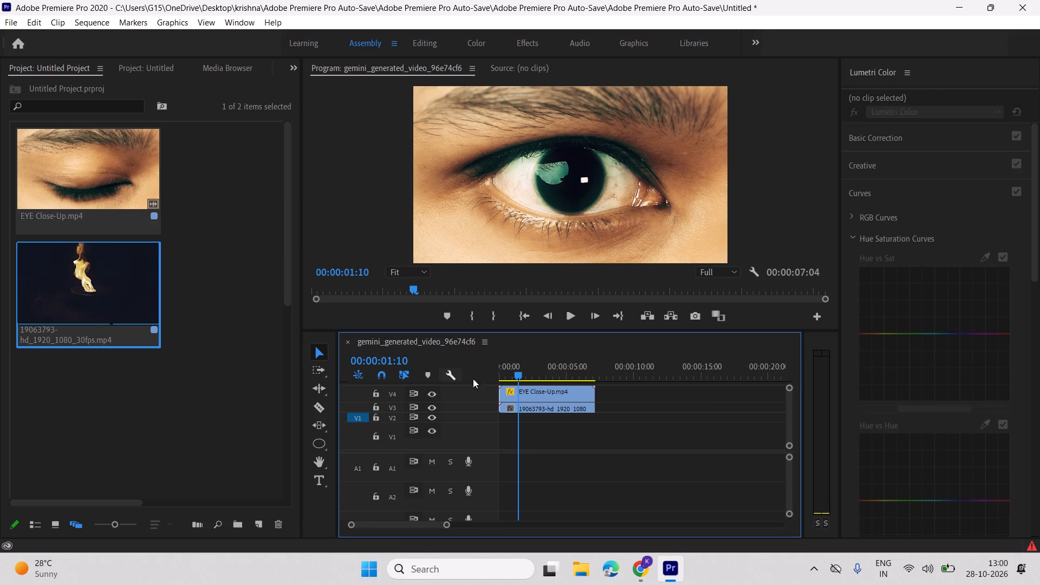
Play and scrub through the sequence to examine the eye's opening and movement in the EYE Close-Up clip.
left_click_drag(517, 370, 501, 369)
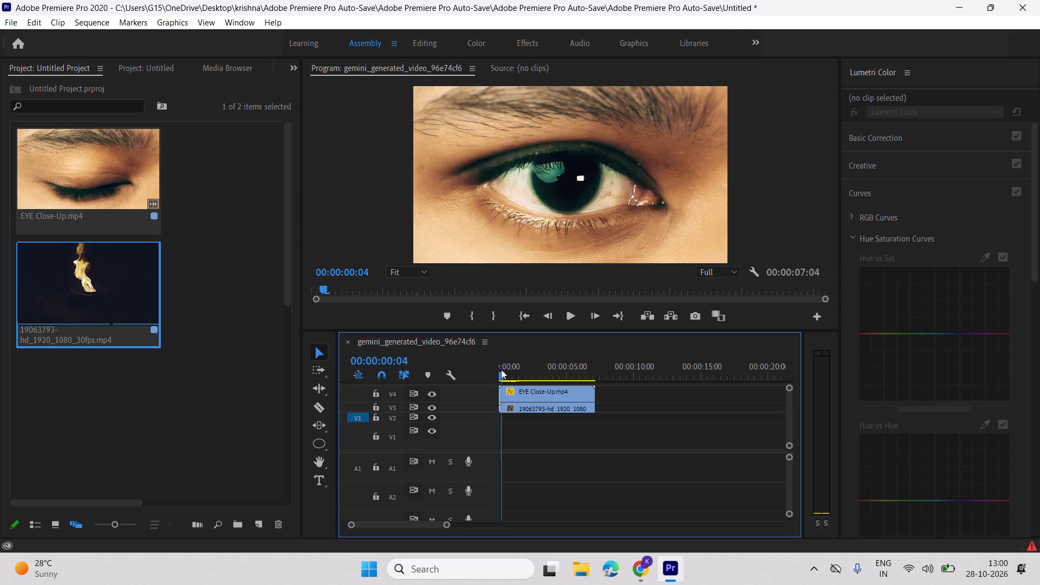
left_click_drag(501, 369, 569, 375)
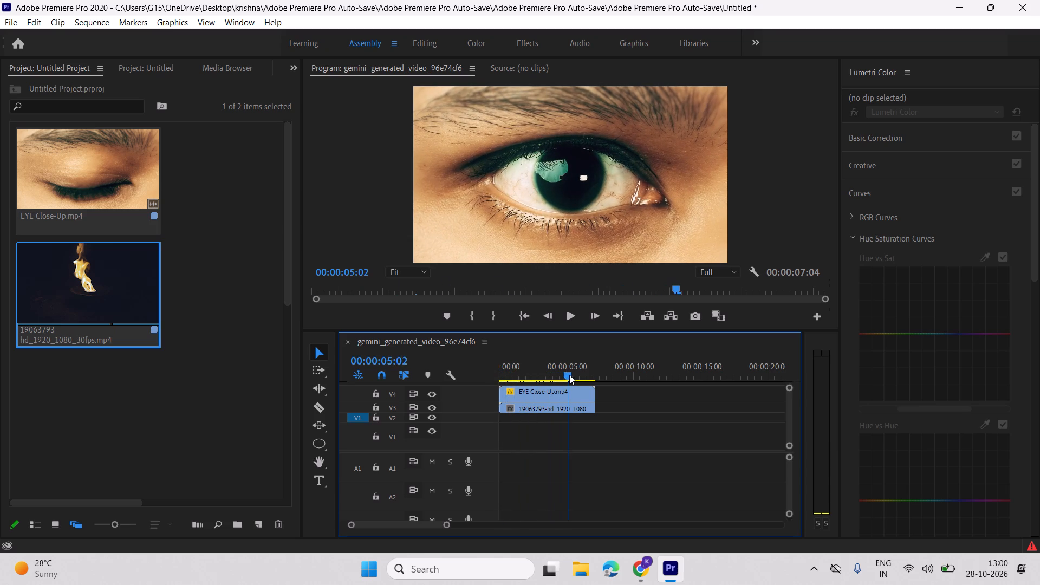
left_click_drag(569, 375, 470, 375)
key("space")
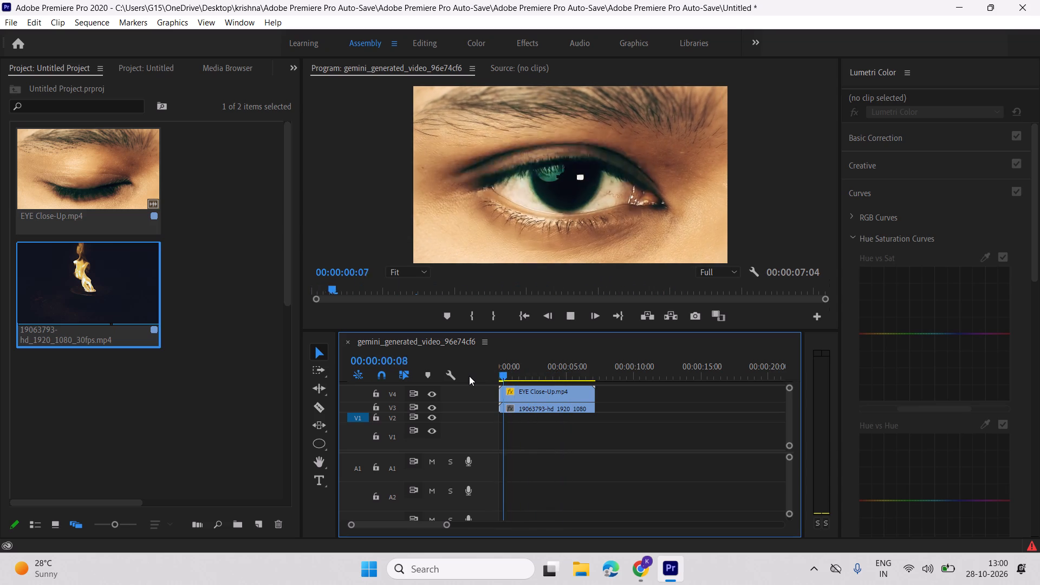
key("space")
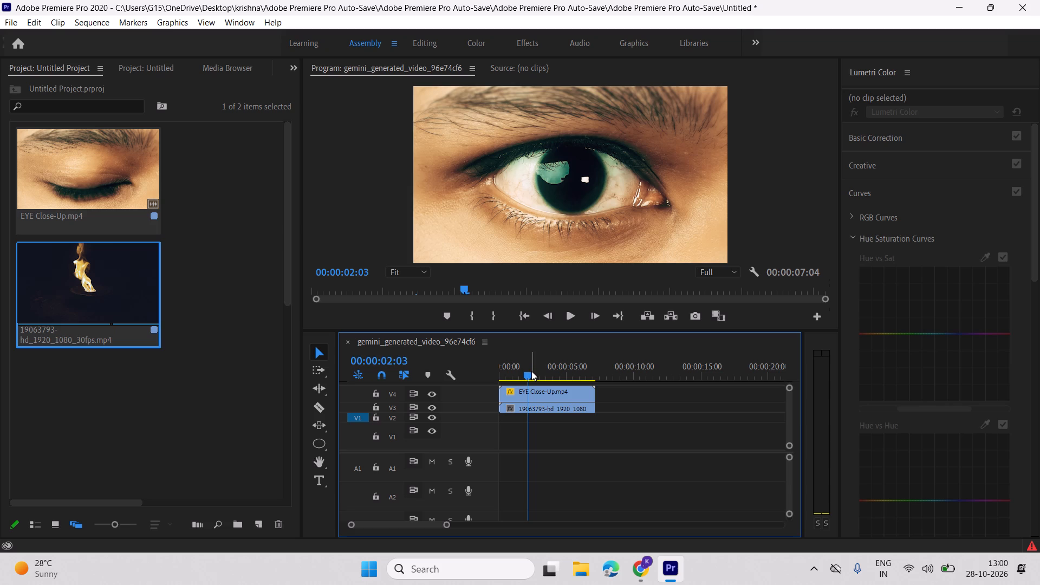
left_click_drag(528, 371, 526, 374)
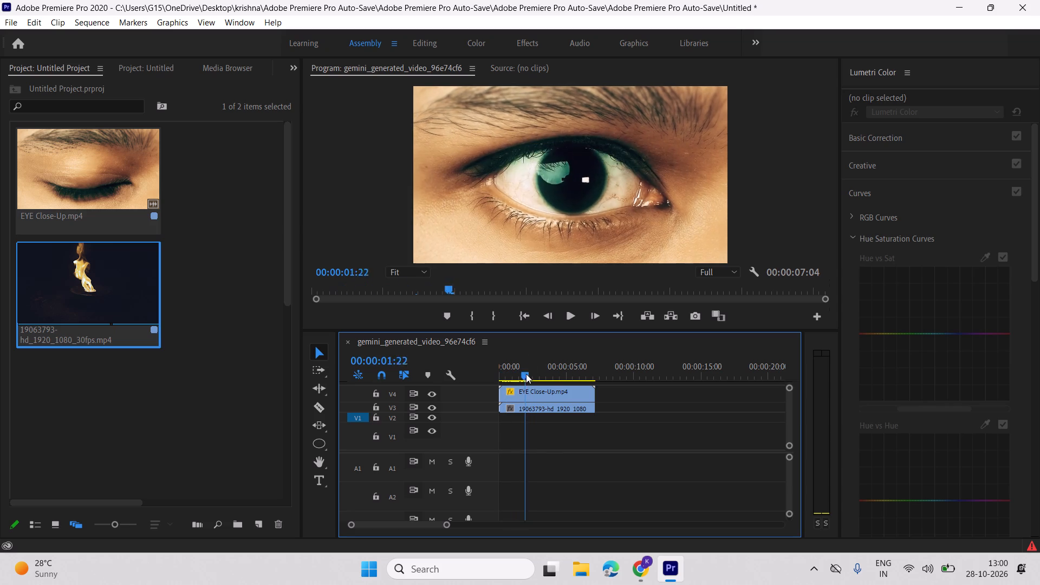
left_click_drag(526, 374, 554, 368)
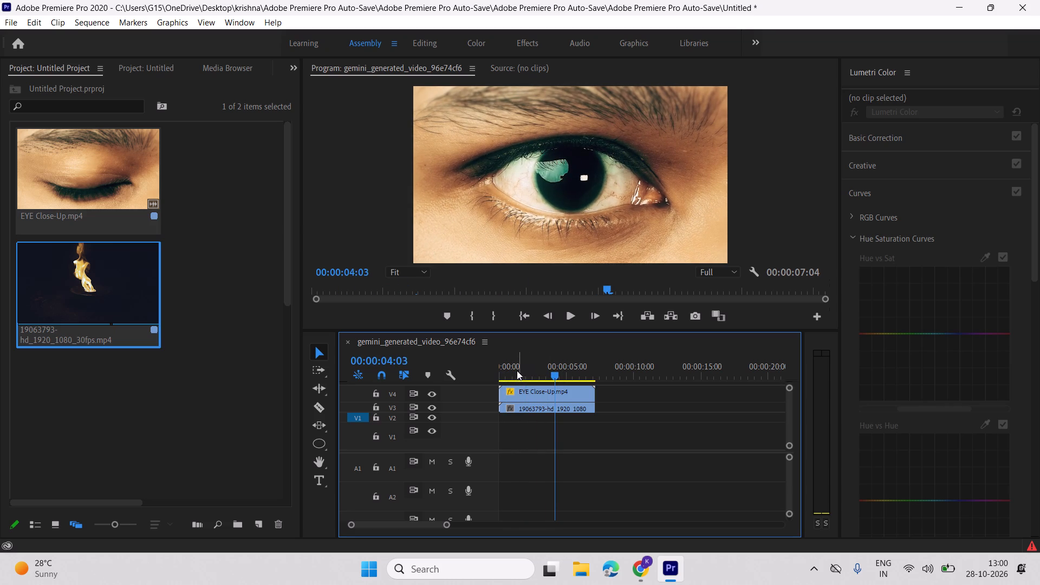
Scrub through the whole sequence to examine where the eye opens in the EYE Close-Up clip.
left_click(507, 372)
left_click_drag(503, 374, 519, 374)
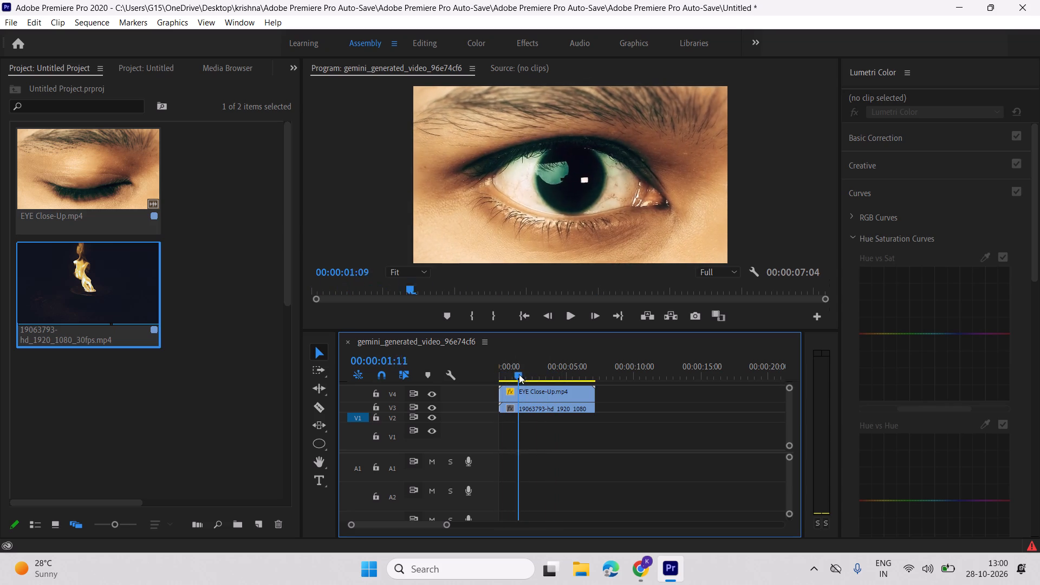
left_click_drag(519, 374, 563, 374)
left_click_drag(565, 374, 571, 374)
left_click_drag(567, 375, 598, 374)
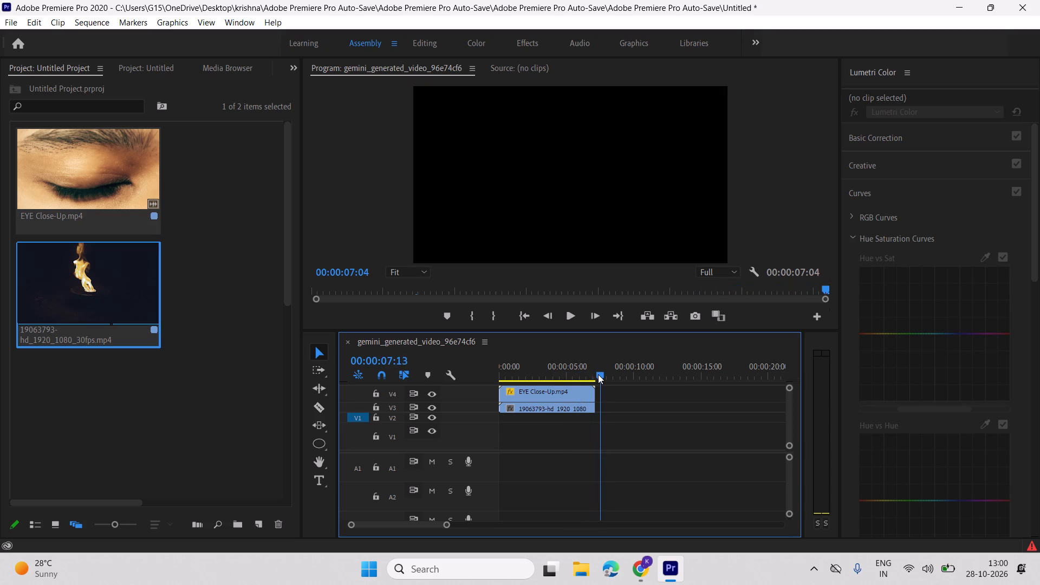
left_click_drag(598, 374, 434, 380)
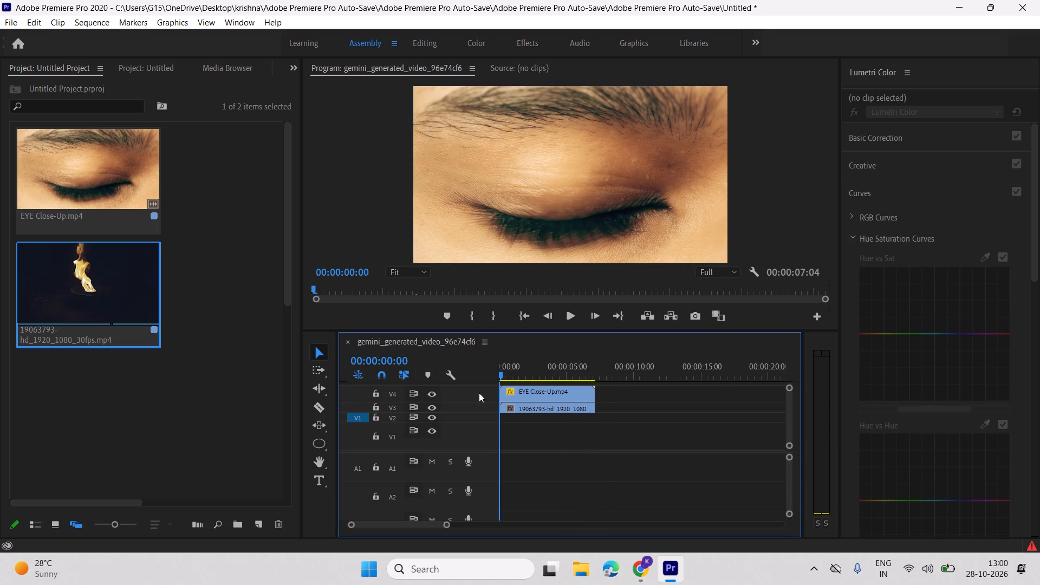
Split the EYE Close-Up clip on track V4 at 00:00:00:05, where the eye starts to open.
left_click(522, 387)
left_click(502, 373)
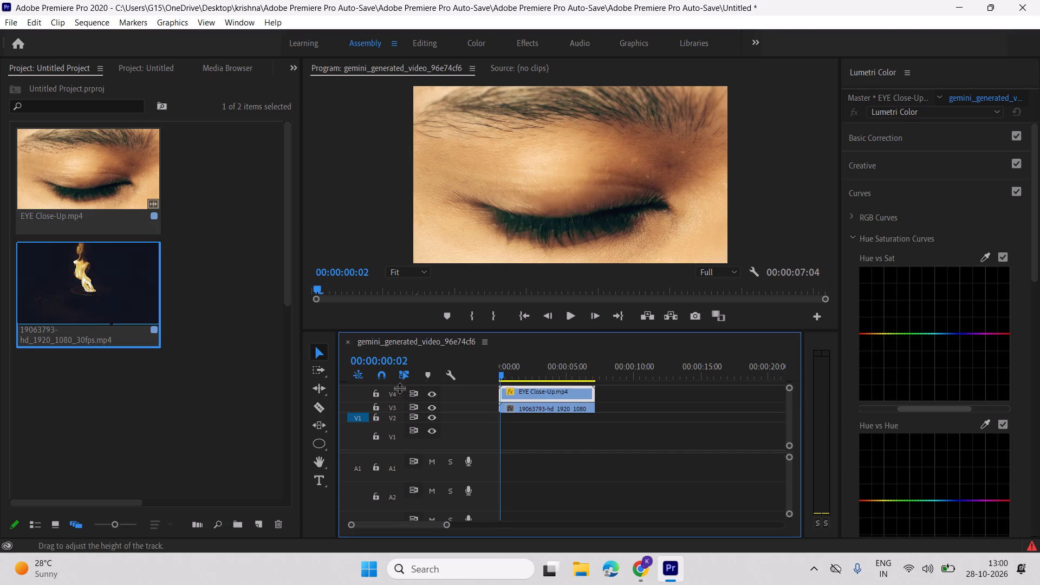
key("equal")
key("equal")
key("equal")
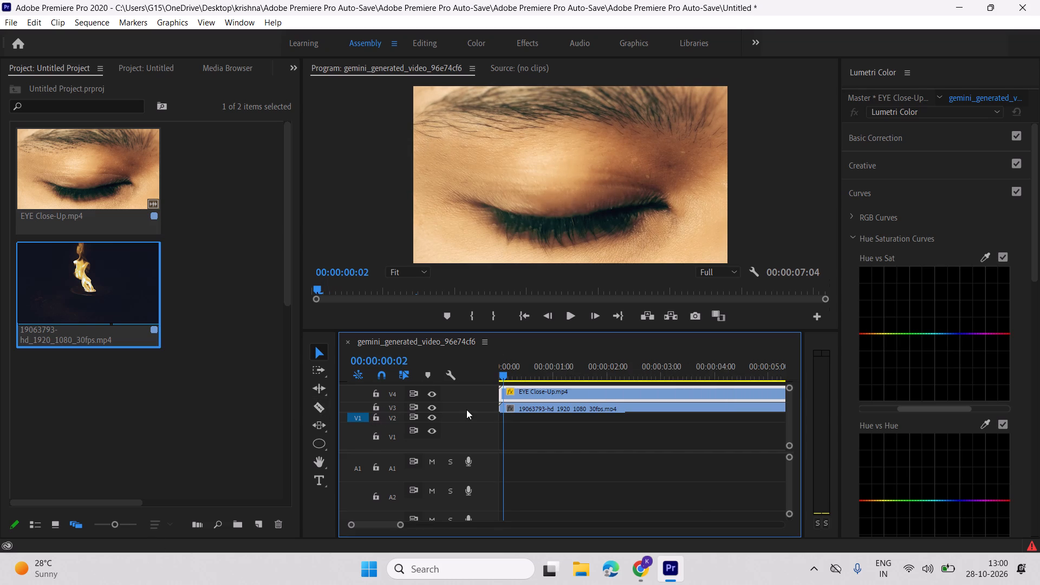
left_click_drag(511, 373, 512, 371)
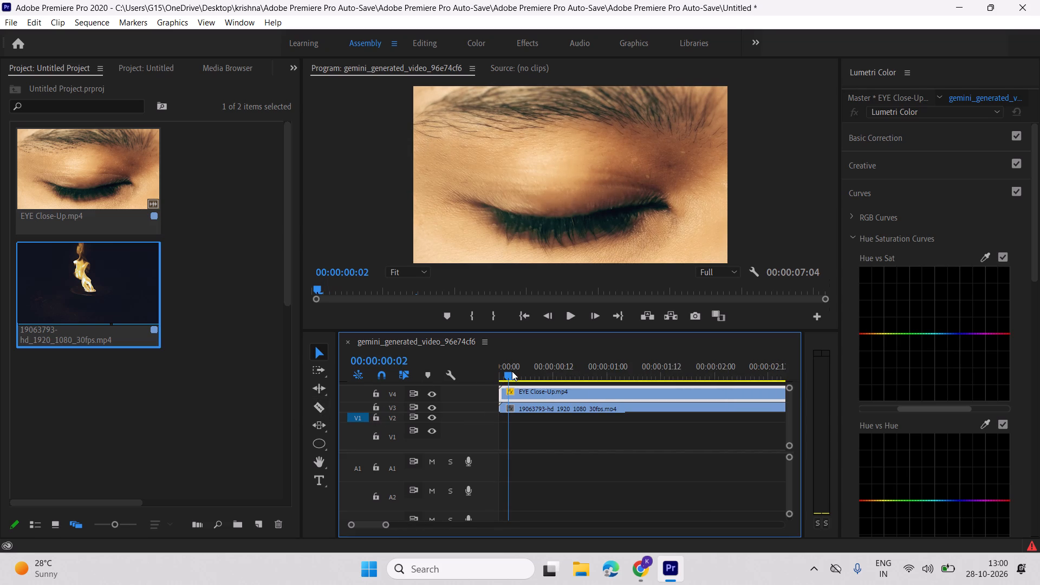
left_click_drag(512, 371, 520, 371)
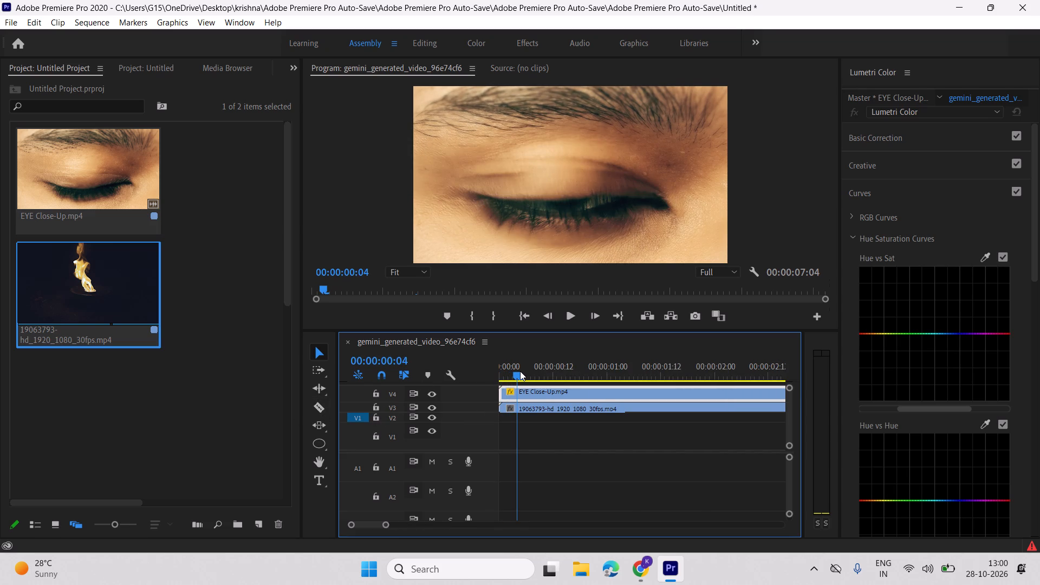
left_click_drag(520, 371, 524, 371)
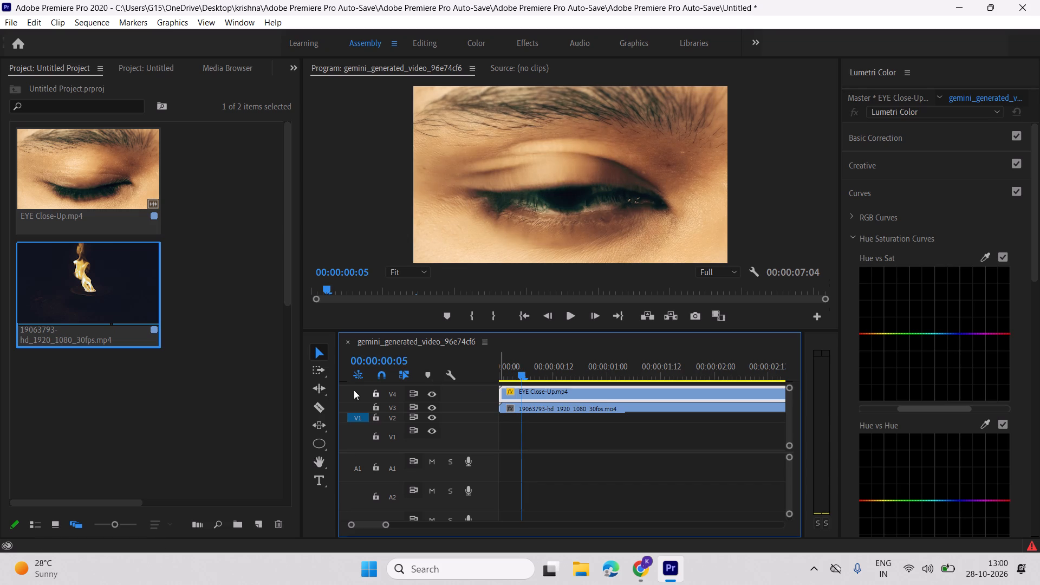
left_click(321, 404)
left_click(519, 396)
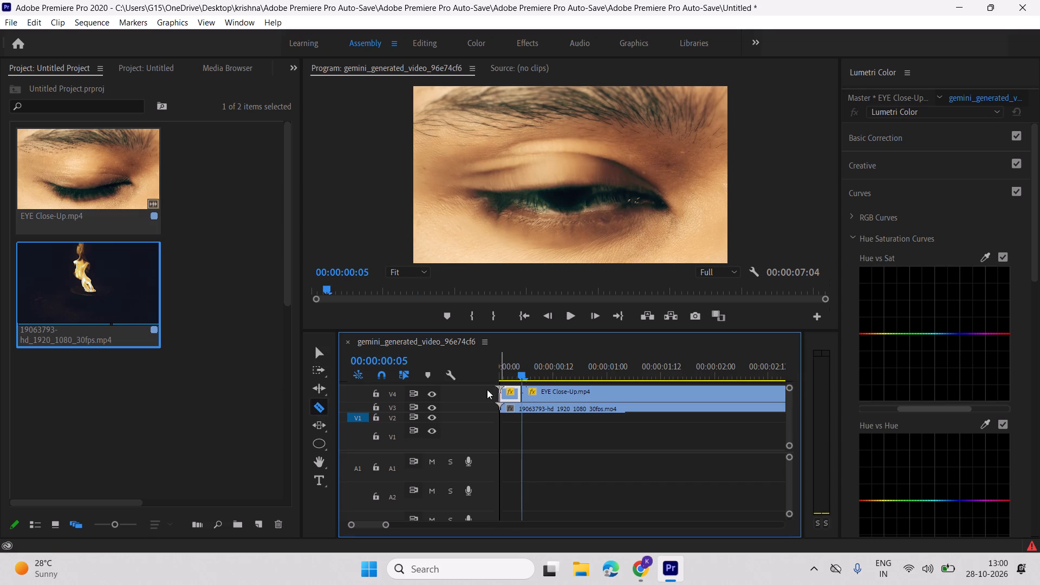
left_click(321, 349)
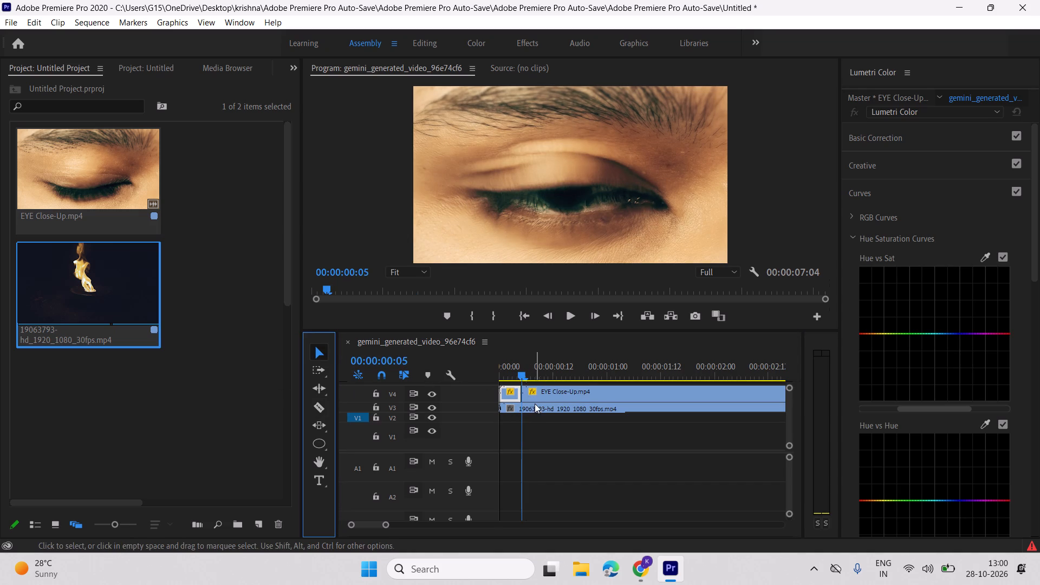
Add a free-draw opacity mask to the longer EYE Close-Up segment after the cut.
left_click(537, 391)
key("space")
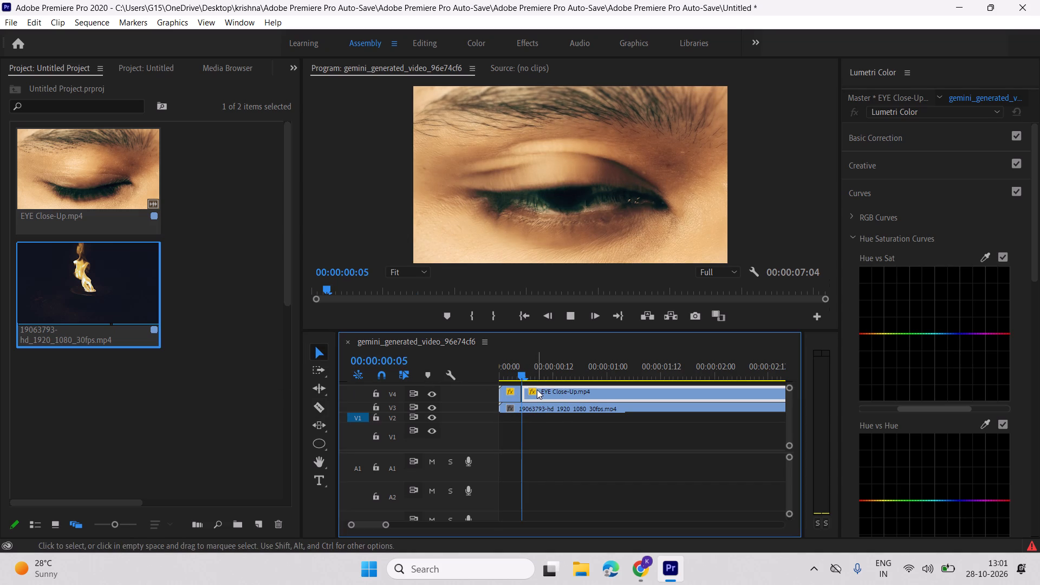
key("space")
key("space")
key("space")
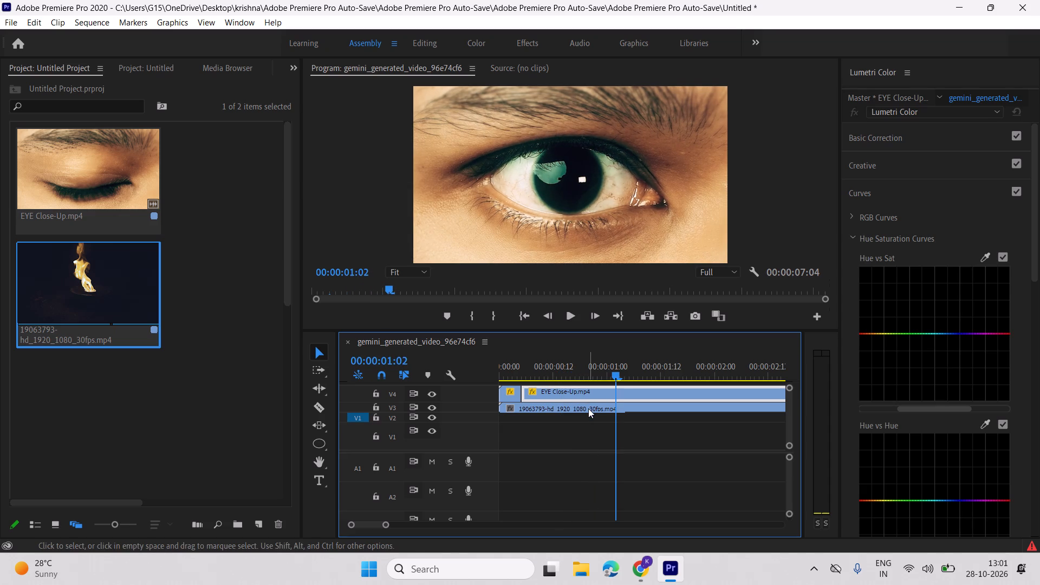
key("minus")
left_click_drag(561, 373, 522, 375)
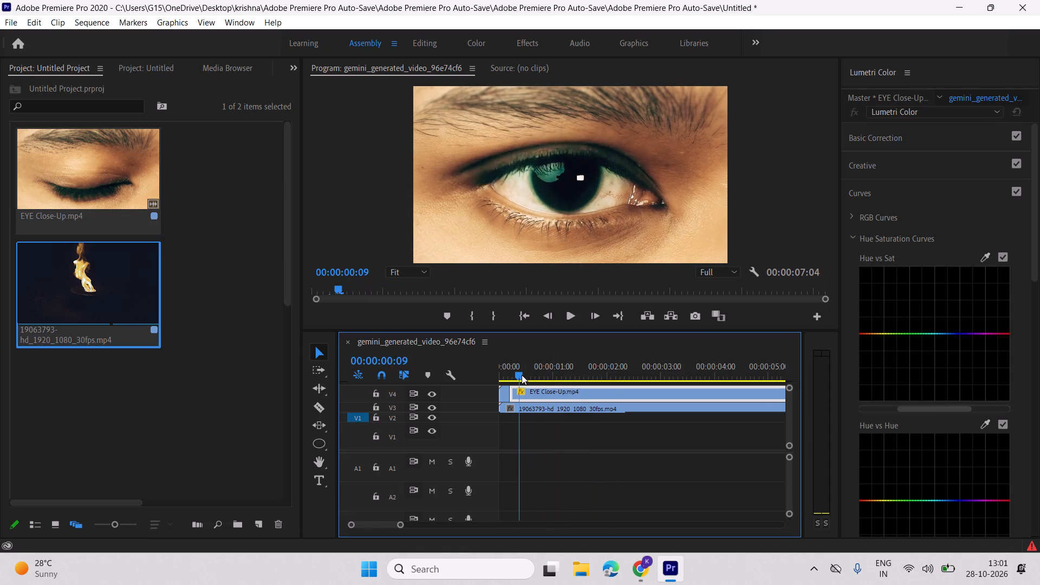
left_click_drag(522, 375, 514, 375)
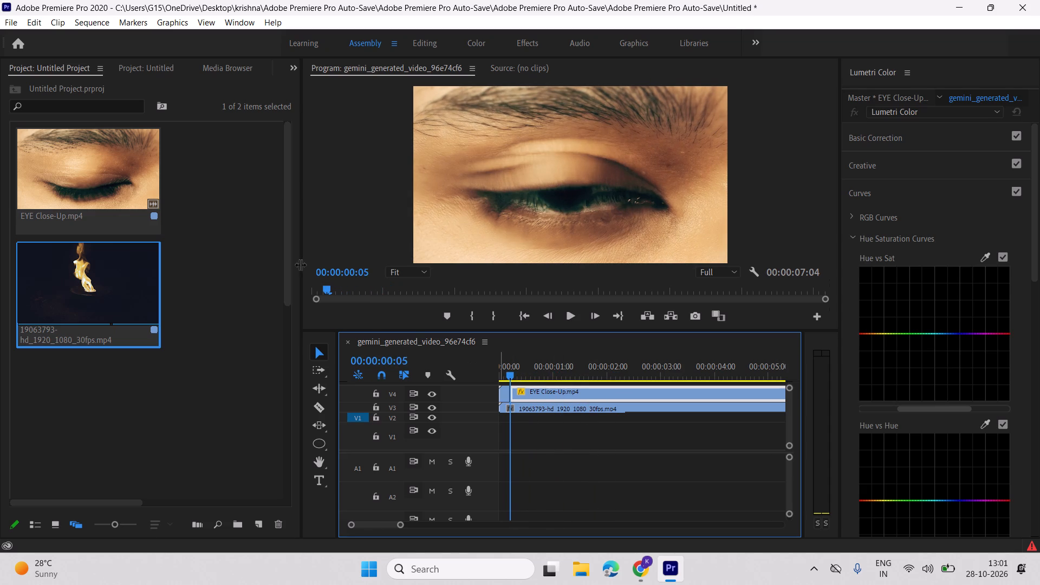
scroll(183, 76, "down", 3)
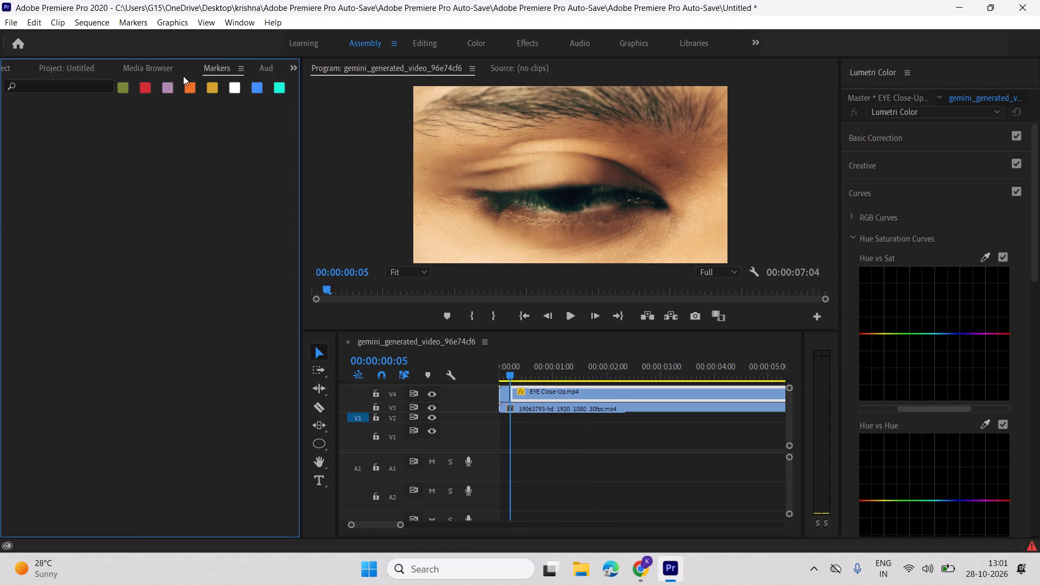
scroll(183, 76, "down", 4)
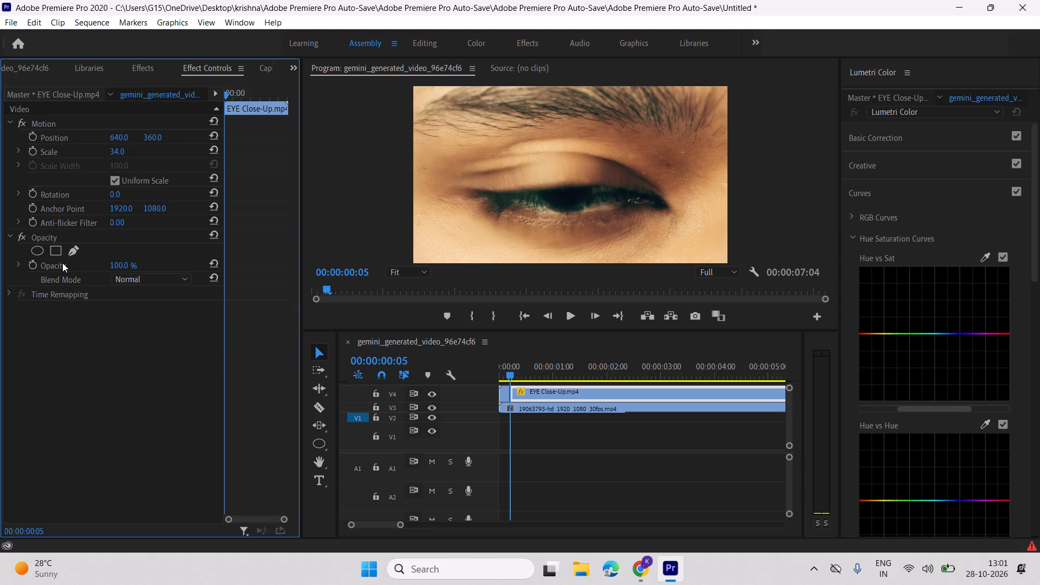
left_click(76, 253)
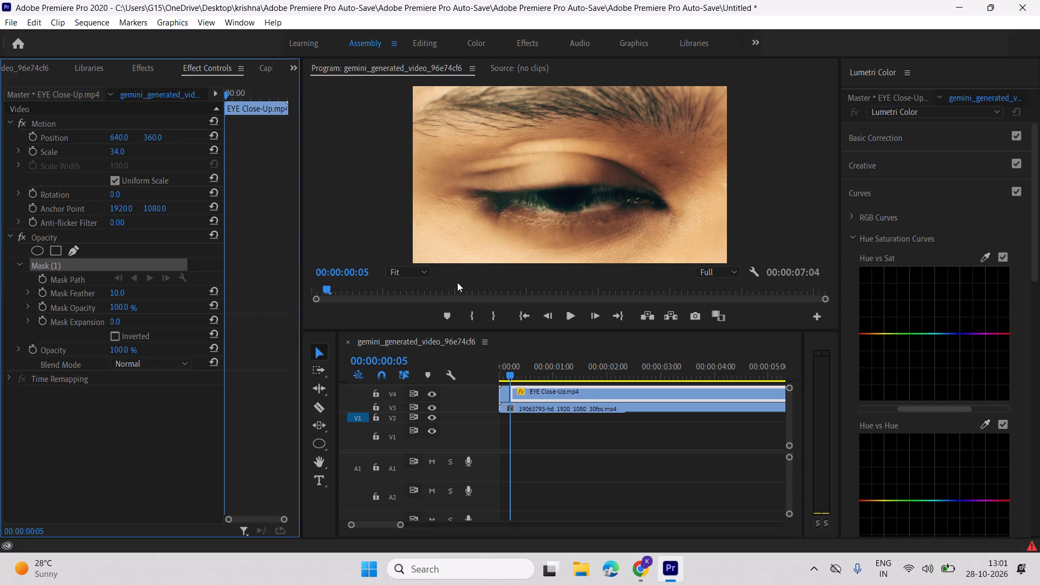
Park the playhead at 00:00:00:16, where the eye is open, and maximize the program preview at 150% zoom.
left_click(488, 282)
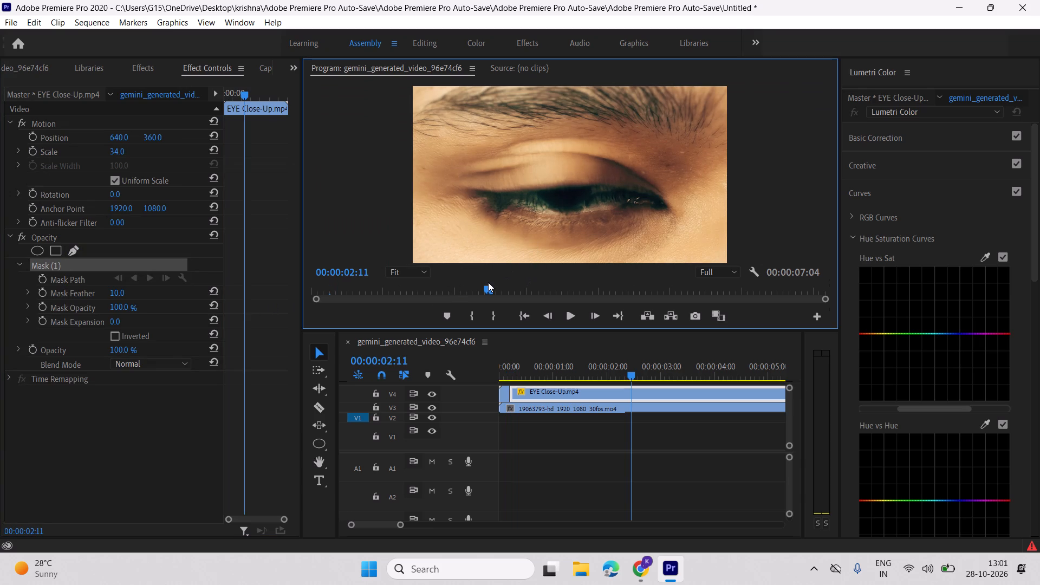
key("grave")
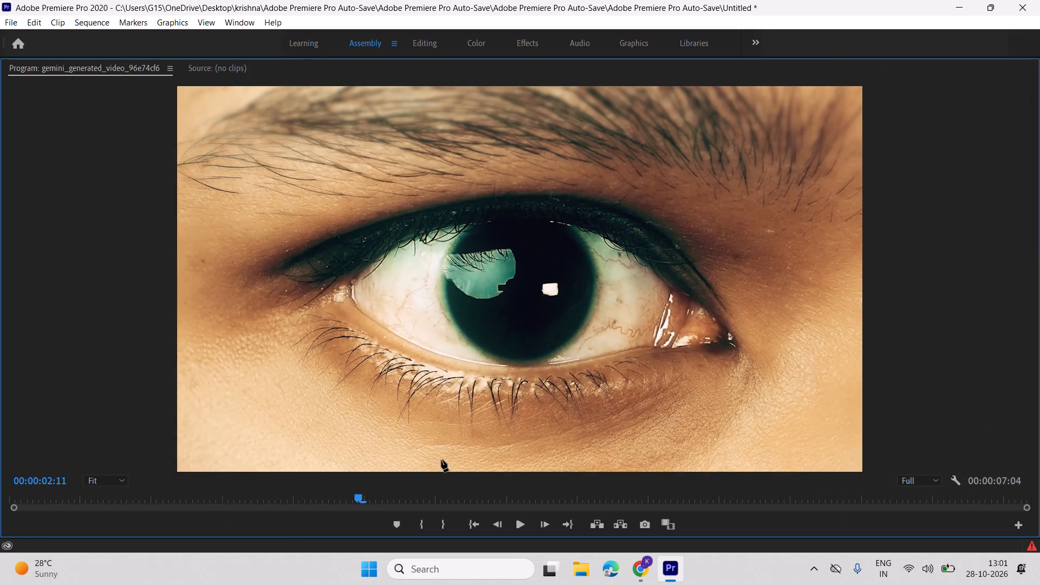
left_click_drag(356, 495, 182, 495)
key("grave")
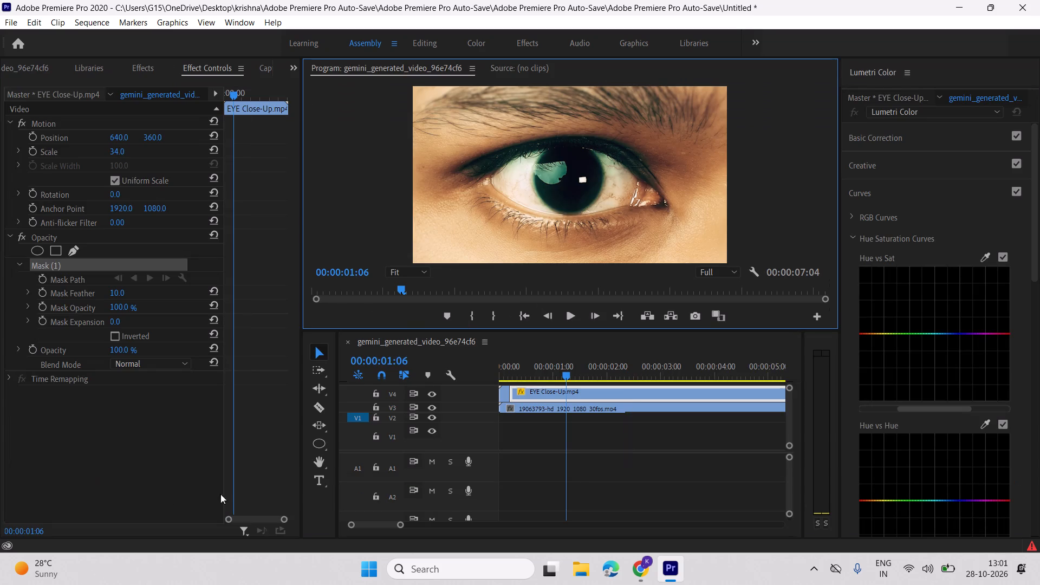
left_click_drag(561, 372, 514, 375)
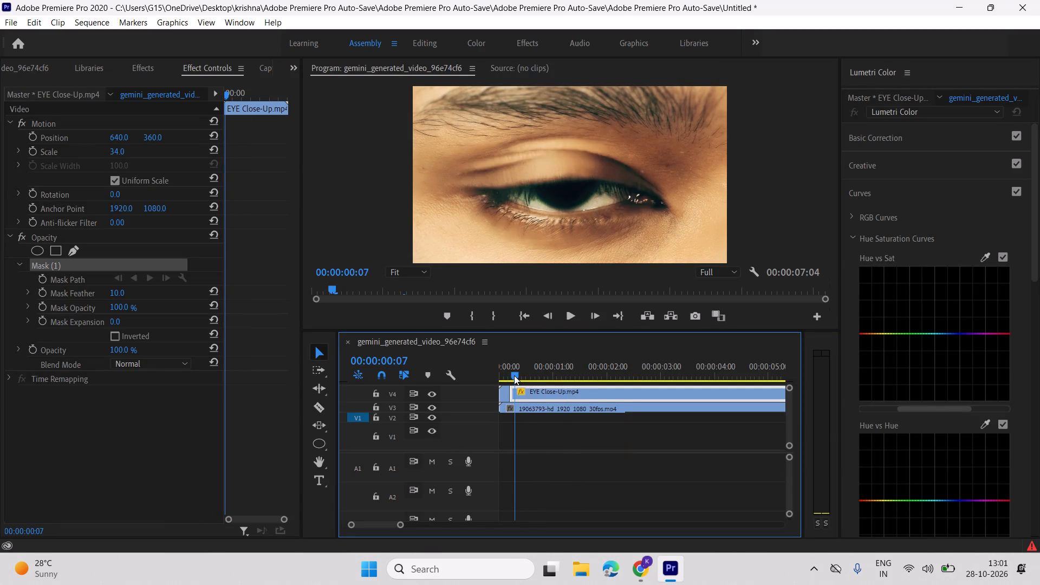
left_click_drag(514, 375, 512, 375)
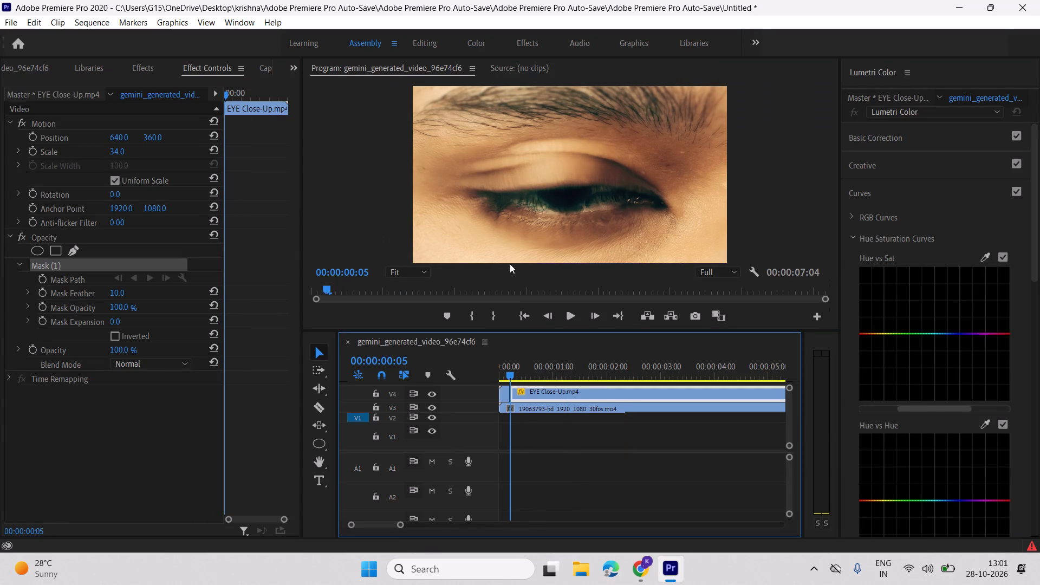
key("grave")
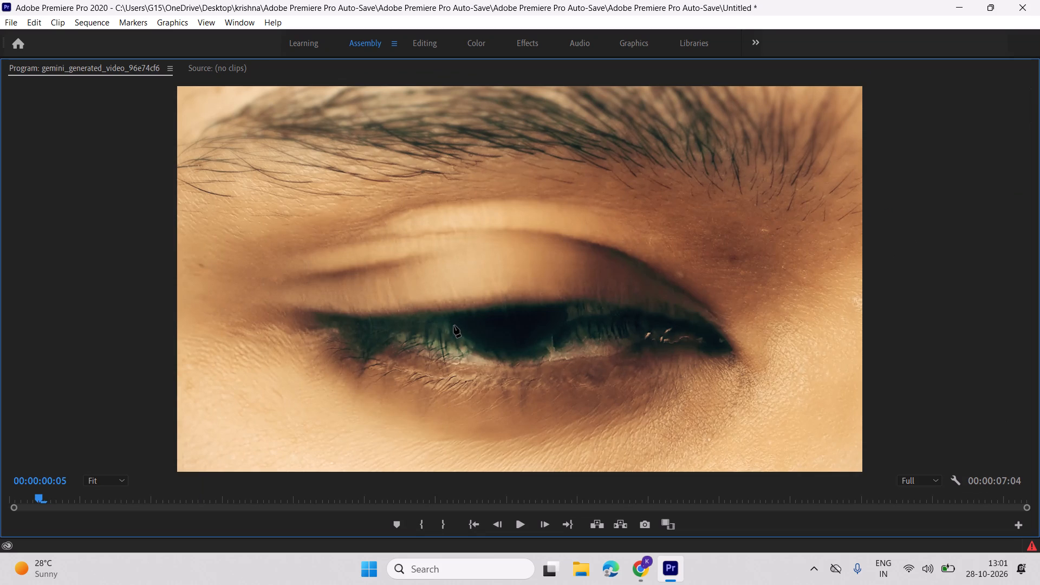
key("grave")
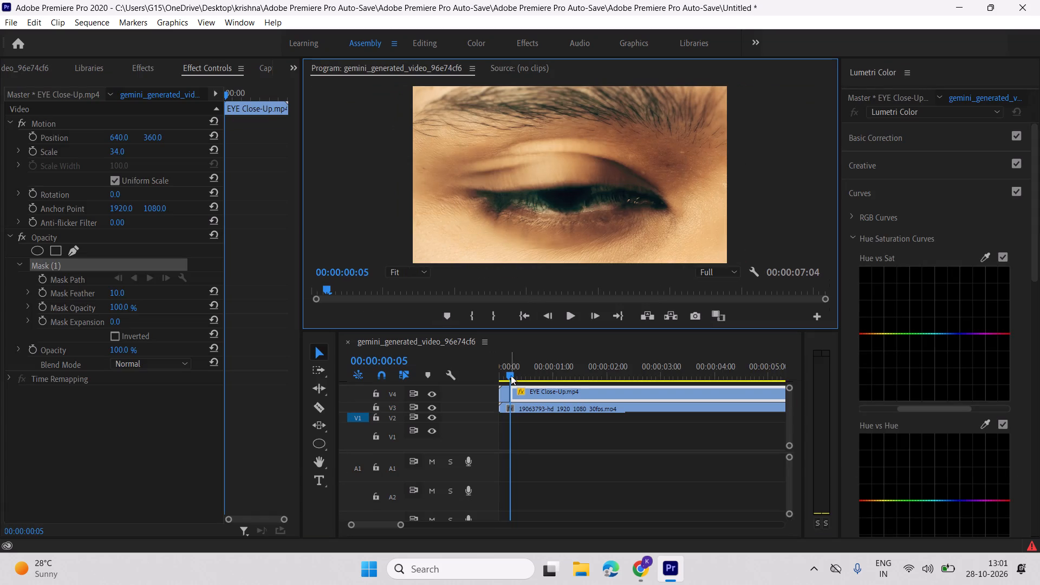
left_click_drag(507, 373, 531, 372)
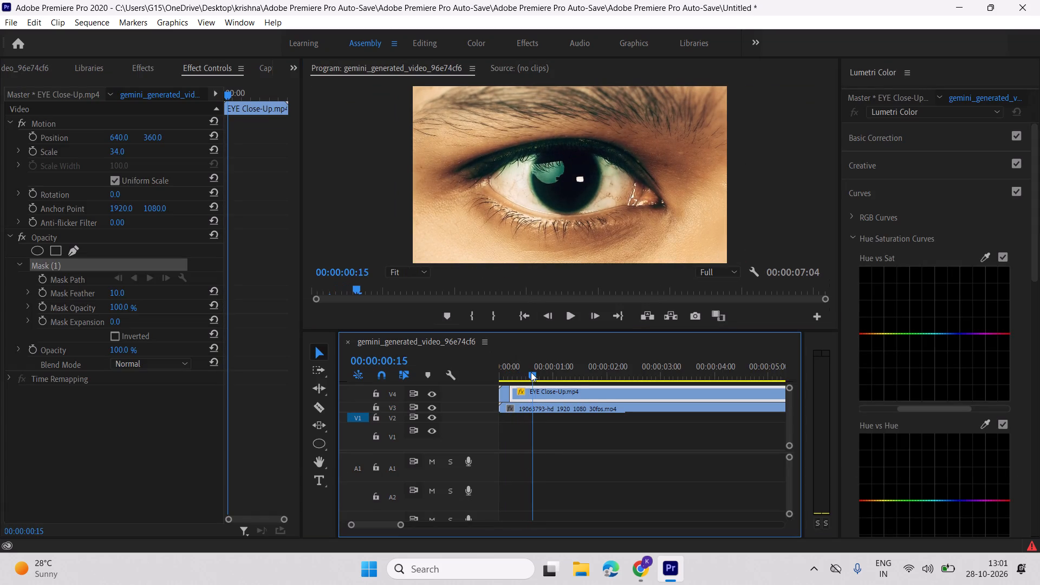
left_click_drag(531, 372, 535, 372)
key("grave")
key("grave")
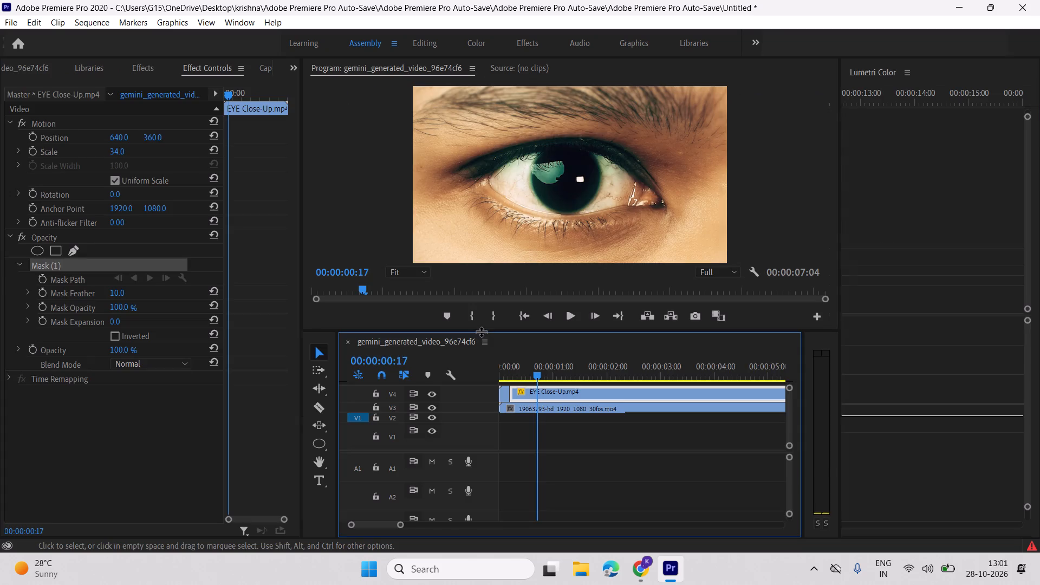
left_click(491, 291)
key("grave")
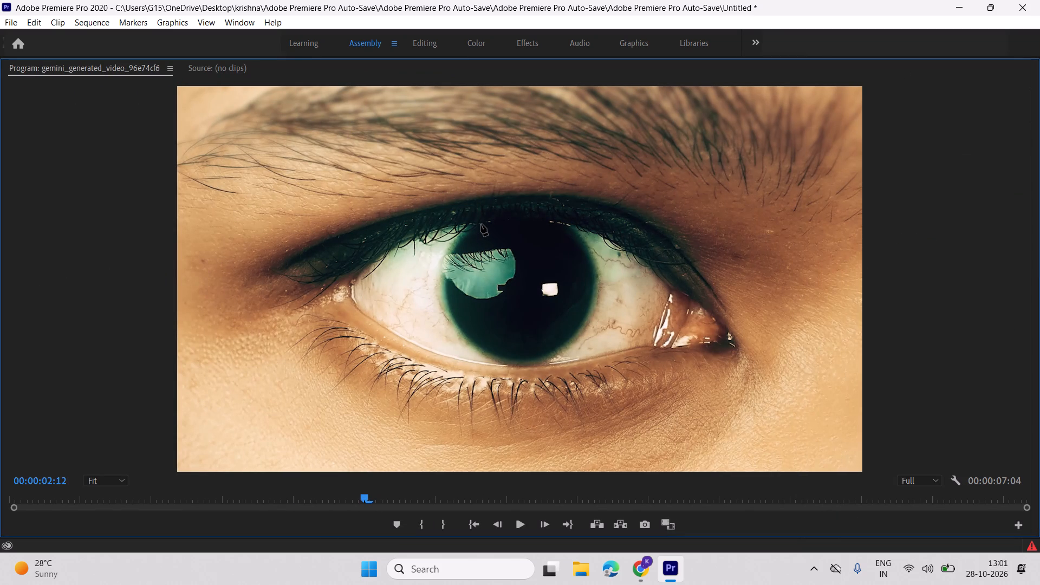
left_click(102, 489)
left_click(105, 477)
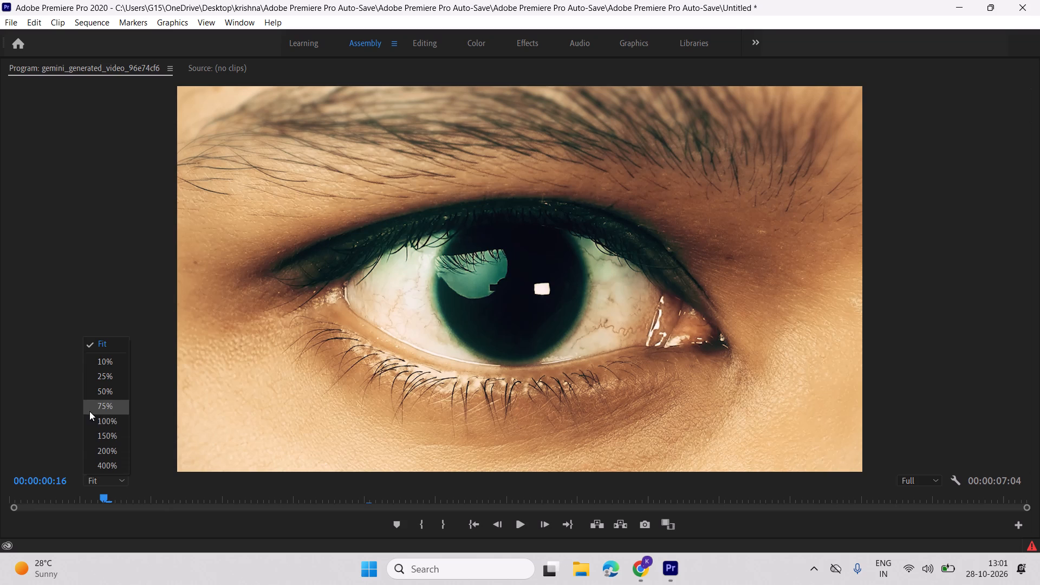
left_click(99, 432)
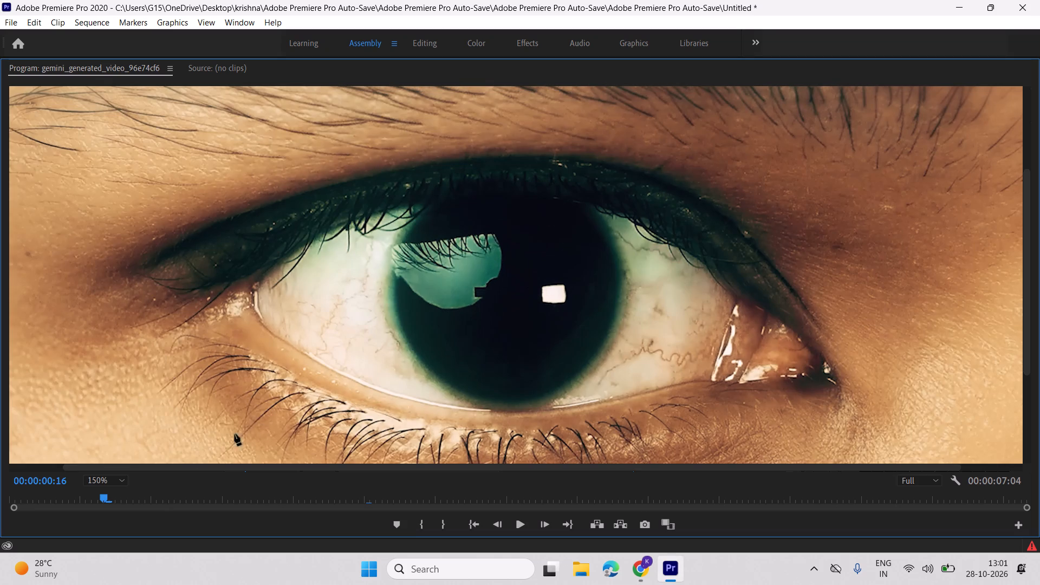
Trace the iris edge point by point with the free-draw mask in the preview and close the path across its top.
left_click(434, 205)
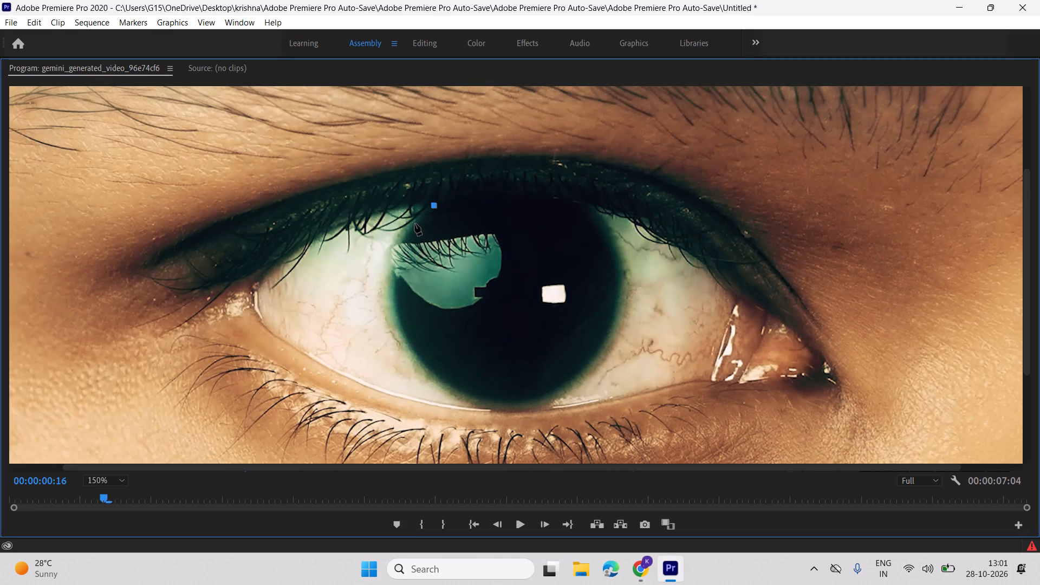
left_click(412, 224)
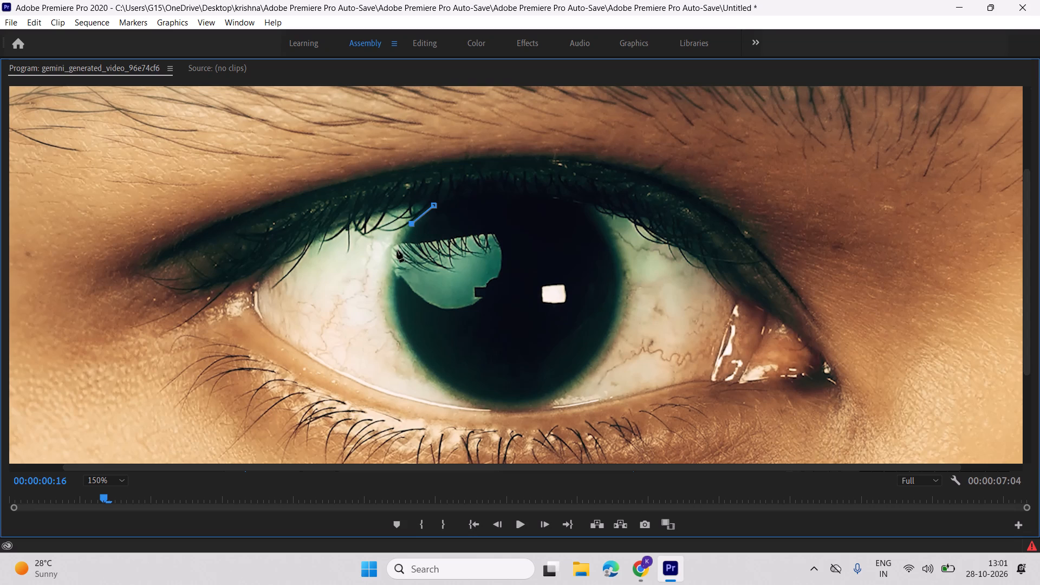
left_click(395, 252)
left_click(394, 291)
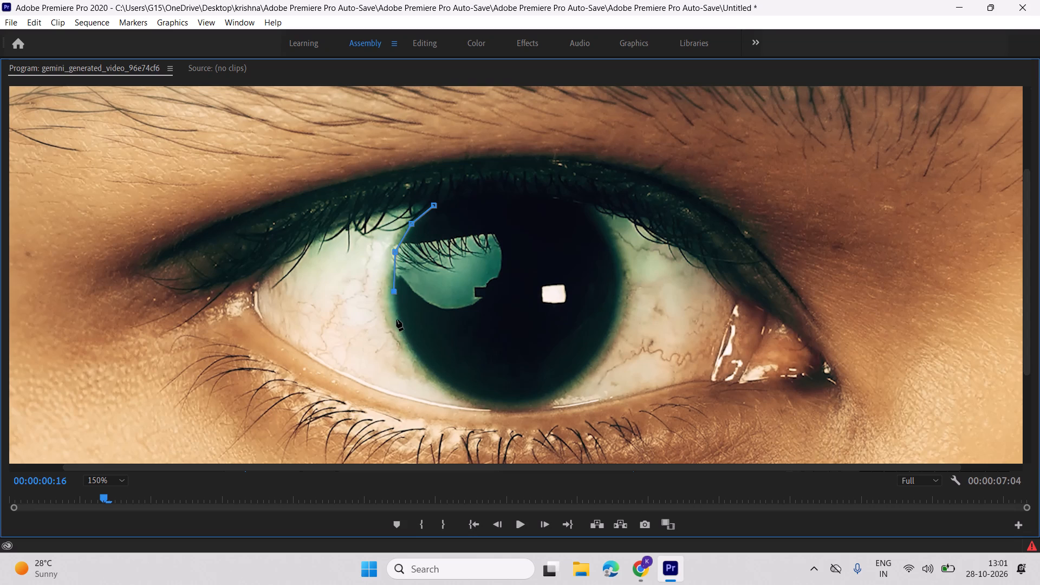
left_click(400, 329)
left_click(415, 355)
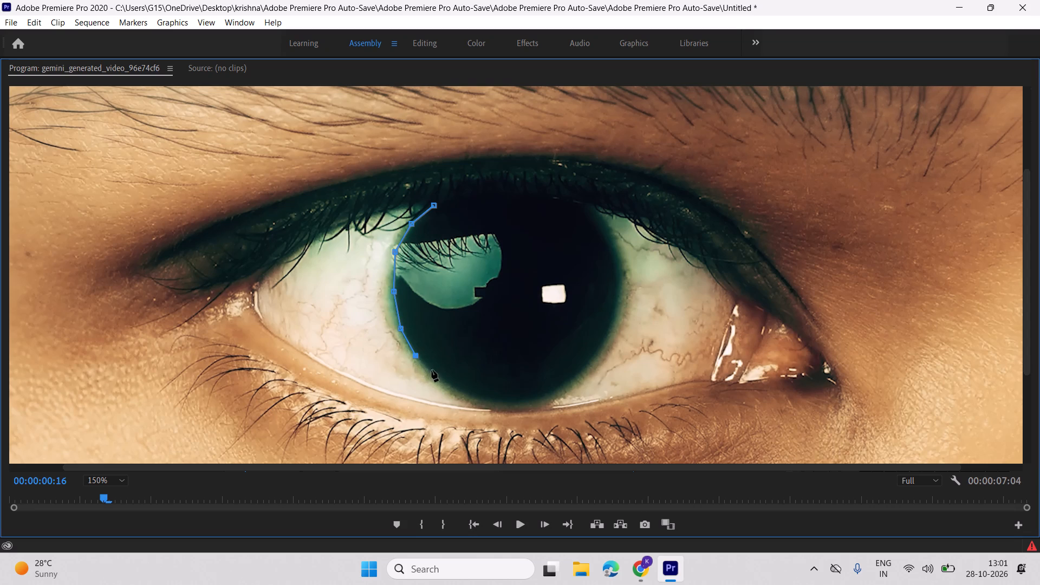
left_click(441, 378)
left_click(470, 394)
left_click(506, 402)
left_click(541, 396)
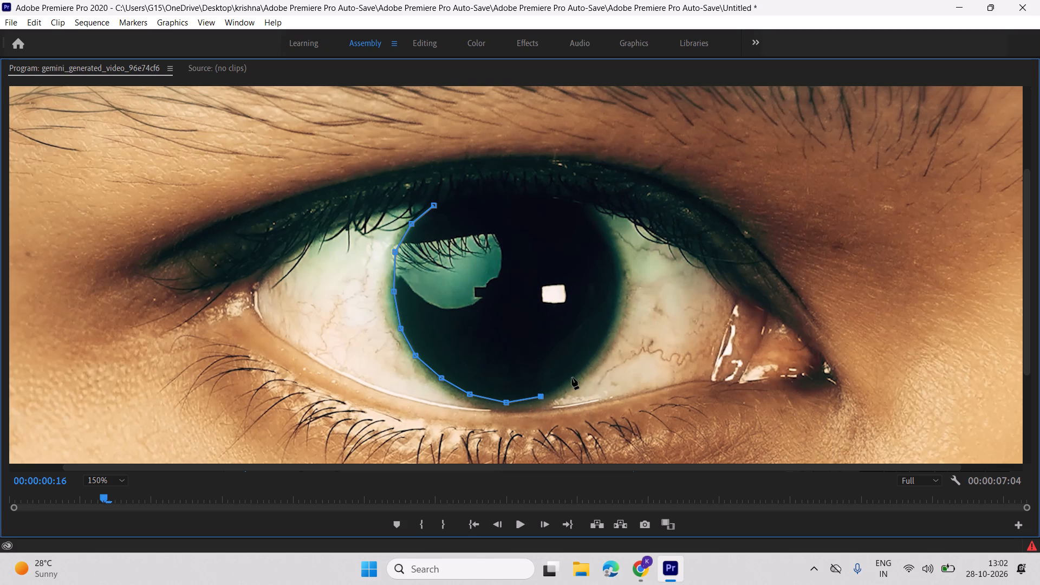
left_click(571, 378)
left_click(599, 350)
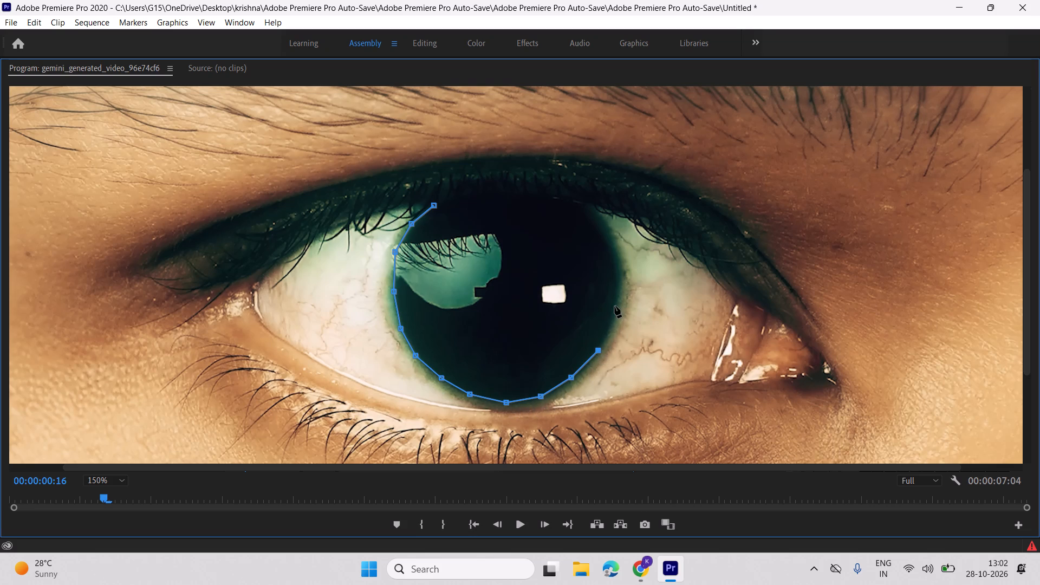
left_click(614, 318)
left_click(620, 285)
left_click(616, 257)
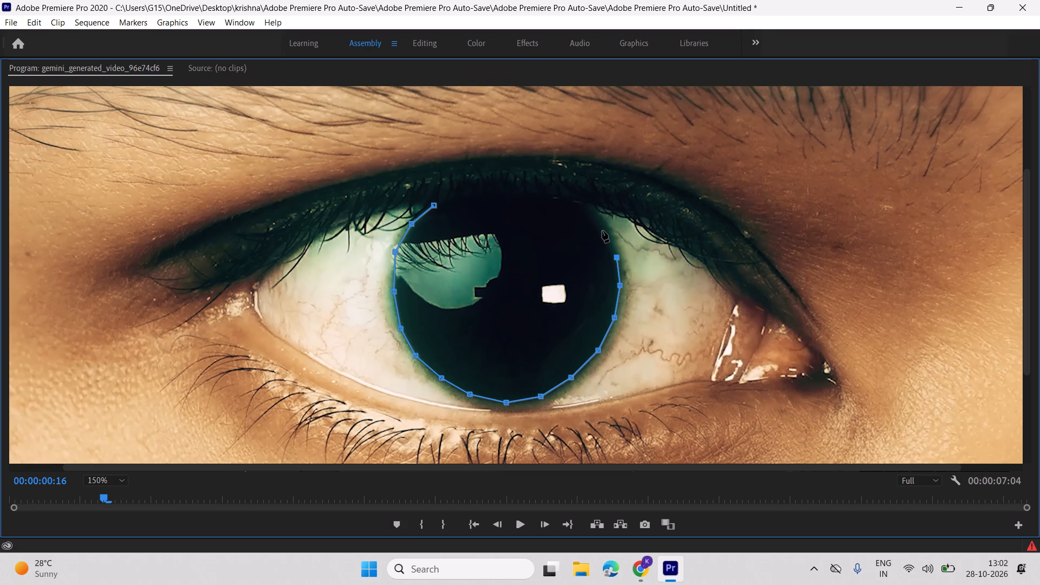
left_click(603, 225)
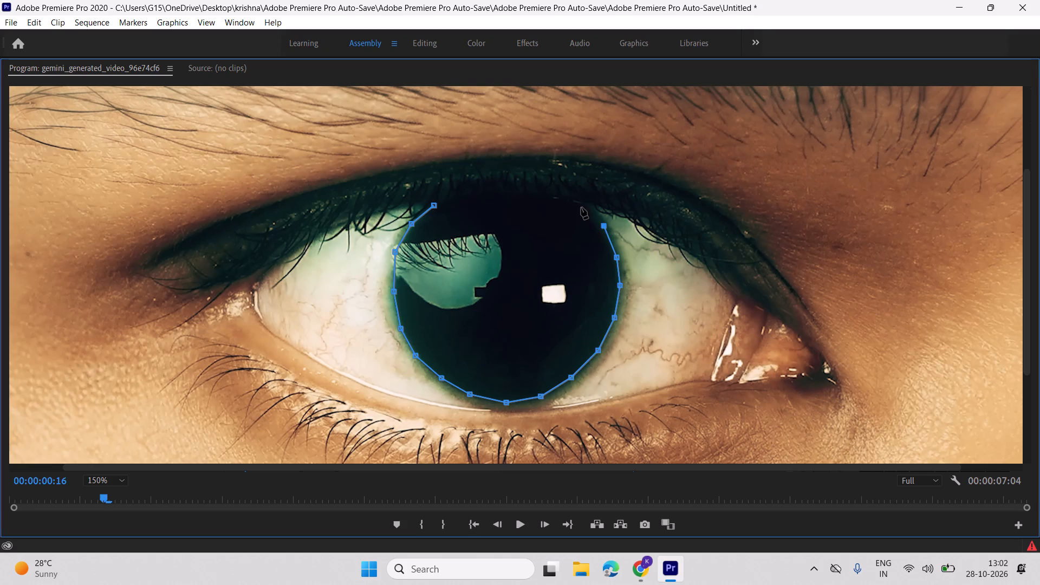
left_click(581, 207)
double_click(559, 196)
left_click(515, 196)
double_click(447, 198)
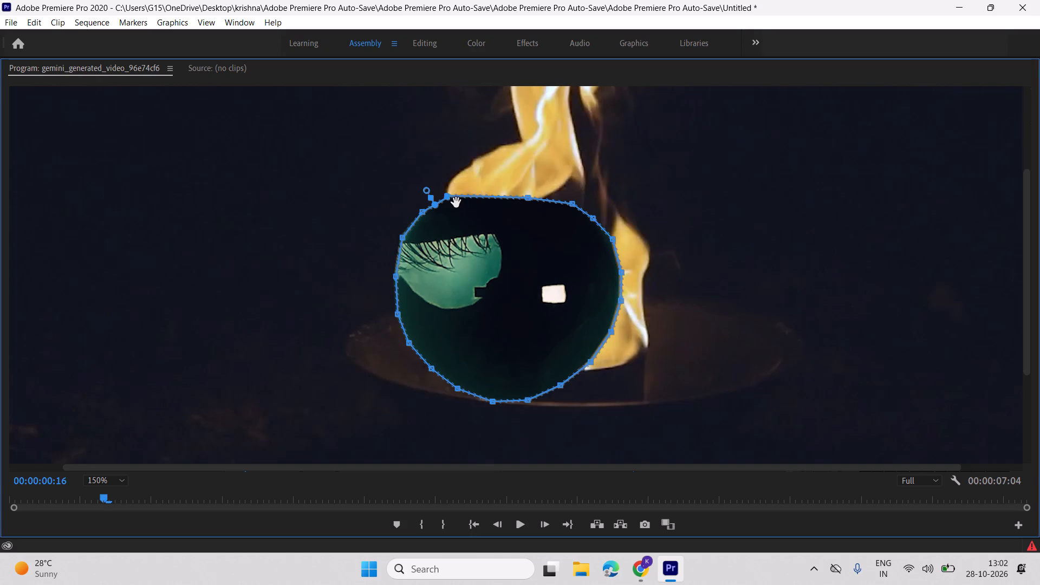
key("ctrl+z")
left_click(448, 197)
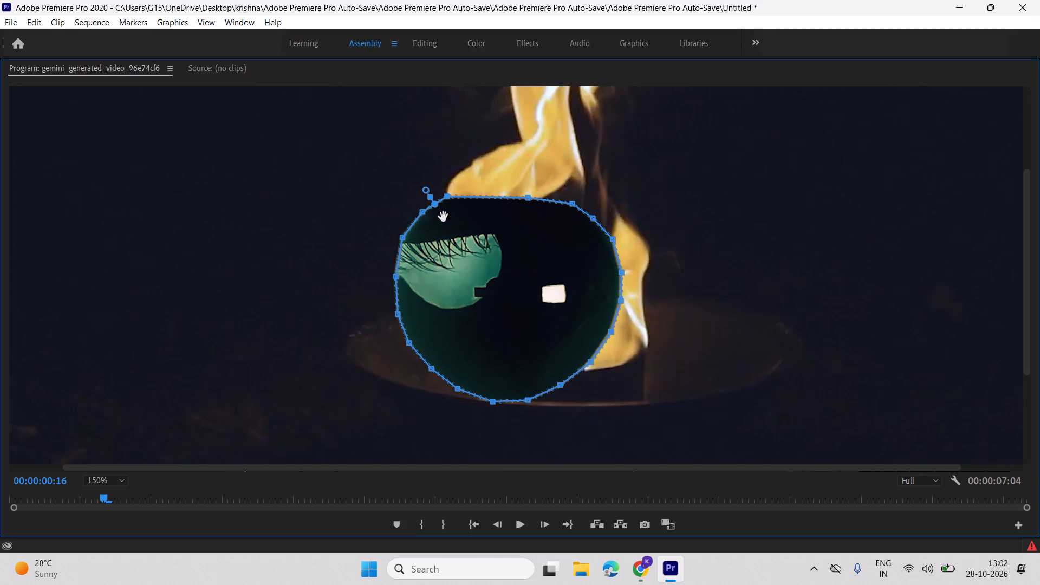
key("ctrl+shift+i")
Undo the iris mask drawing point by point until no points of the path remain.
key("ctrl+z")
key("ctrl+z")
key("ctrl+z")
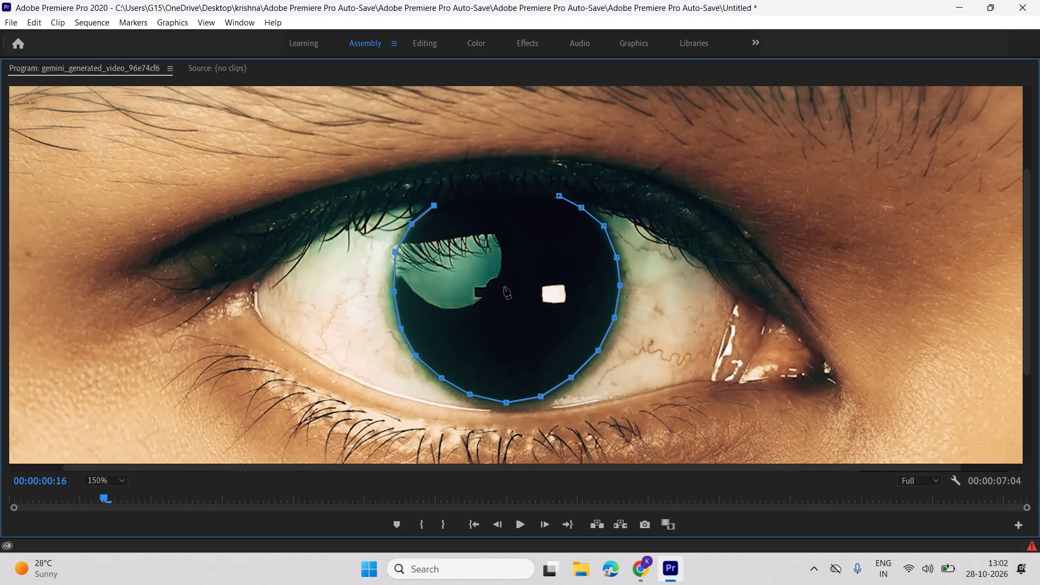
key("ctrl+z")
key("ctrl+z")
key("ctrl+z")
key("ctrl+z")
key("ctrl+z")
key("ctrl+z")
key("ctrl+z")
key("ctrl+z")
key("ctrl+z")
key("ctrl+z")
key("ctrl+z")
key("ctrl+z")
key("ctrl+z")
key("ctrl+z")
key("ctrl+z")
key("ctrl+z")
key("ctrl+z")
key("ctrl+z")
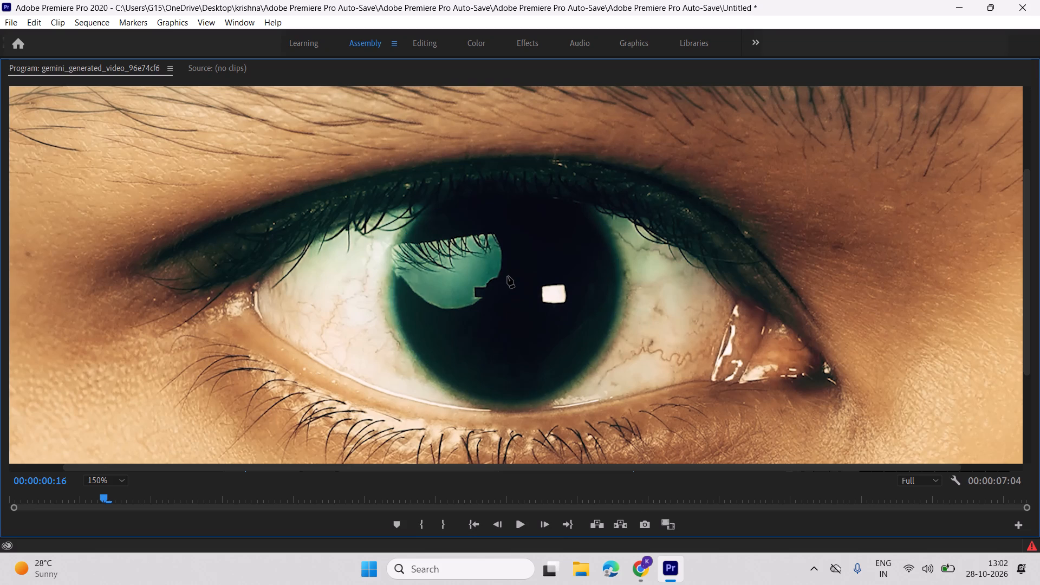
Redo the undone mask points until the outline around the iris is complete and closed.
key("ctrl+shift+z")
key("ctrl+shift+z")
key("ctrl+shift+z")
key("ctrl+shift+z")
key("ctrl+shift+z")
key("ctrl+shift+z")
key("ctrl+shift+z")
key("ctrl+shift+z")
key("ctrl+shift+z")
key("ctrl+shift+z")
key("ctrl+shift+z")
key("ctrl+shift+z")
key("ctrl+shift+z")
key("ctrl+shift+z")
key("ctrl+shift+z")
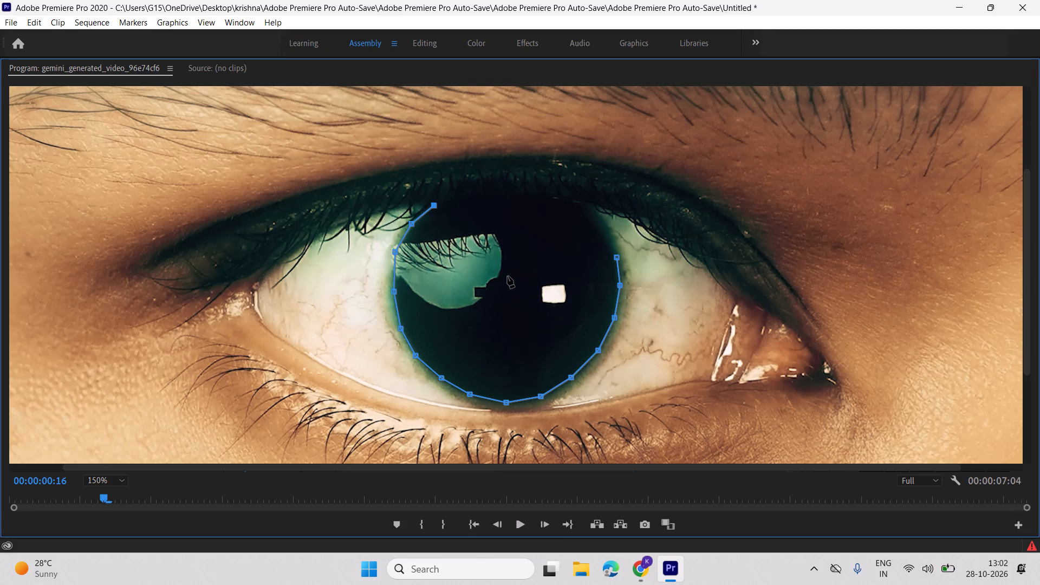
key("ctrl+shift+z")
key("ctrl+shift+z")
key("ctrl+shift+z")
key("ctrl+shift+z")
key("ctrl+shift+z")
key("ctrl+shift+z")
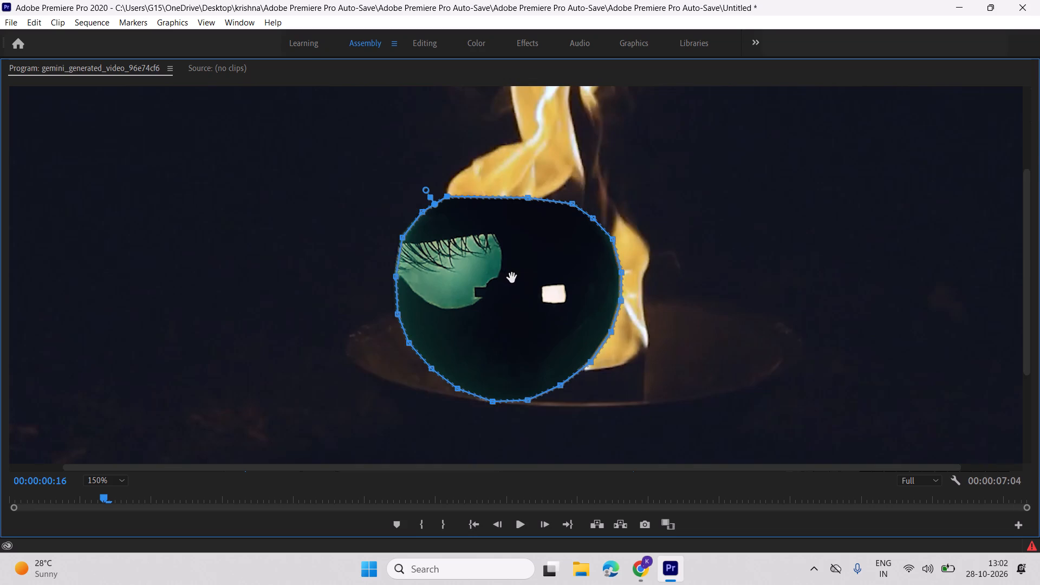
Invert the iris opacity mask on the EYE Close-Up segment so the fire clip fills the iris.
key("grave")
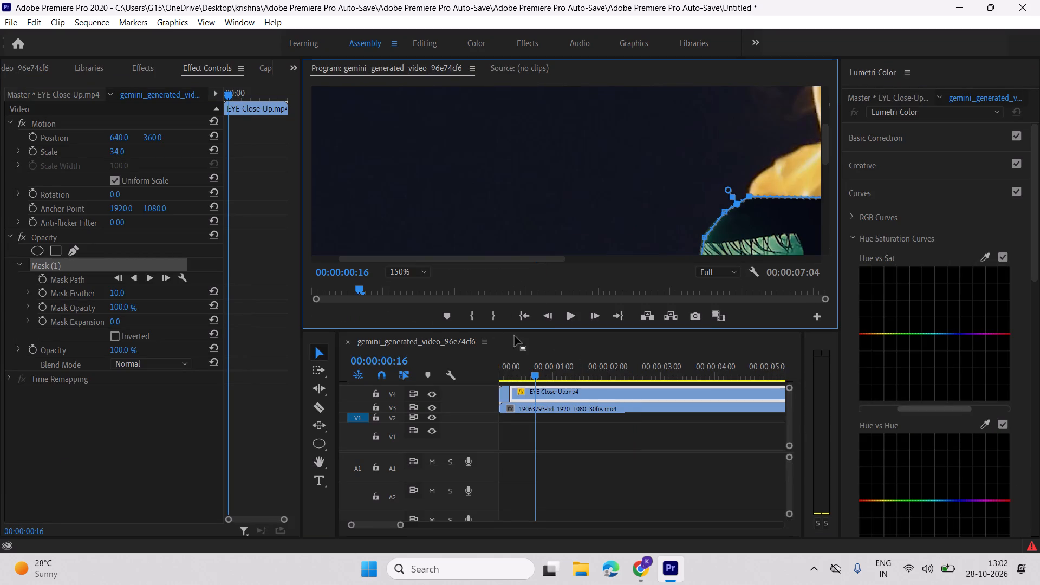
left_click(396, 275)
left_click(397, 287)
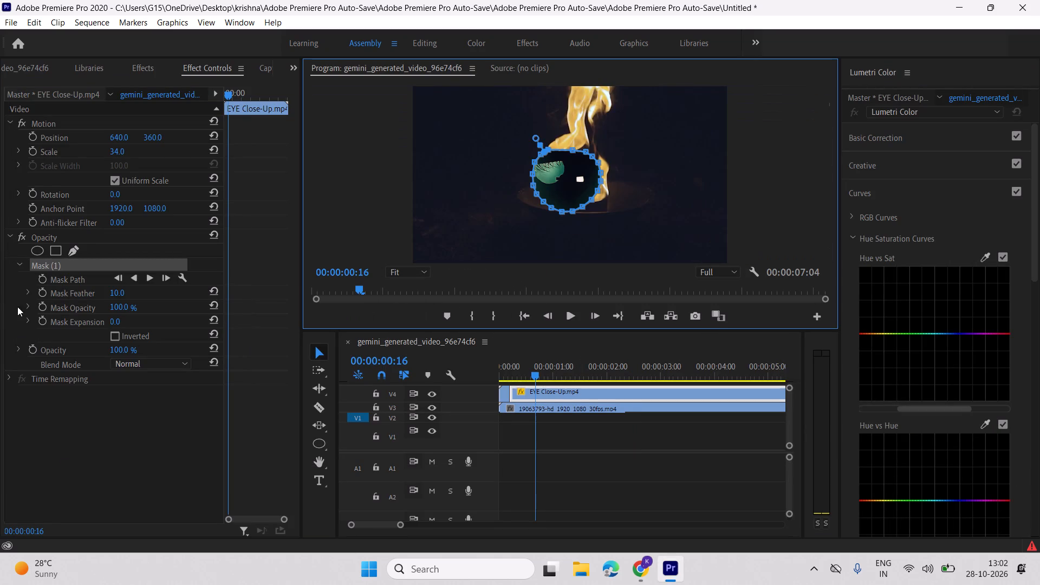
left_click(116, 335)
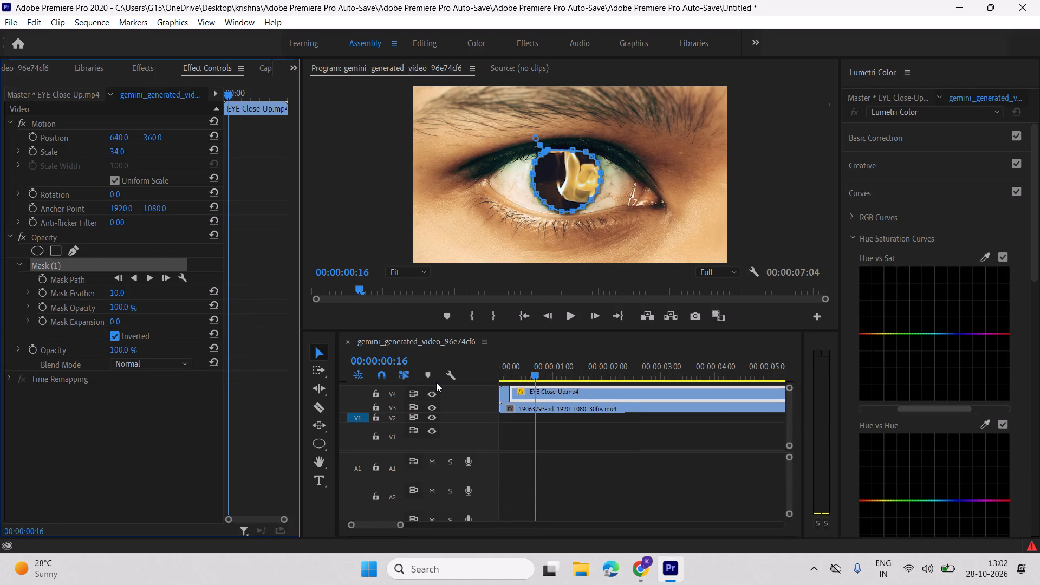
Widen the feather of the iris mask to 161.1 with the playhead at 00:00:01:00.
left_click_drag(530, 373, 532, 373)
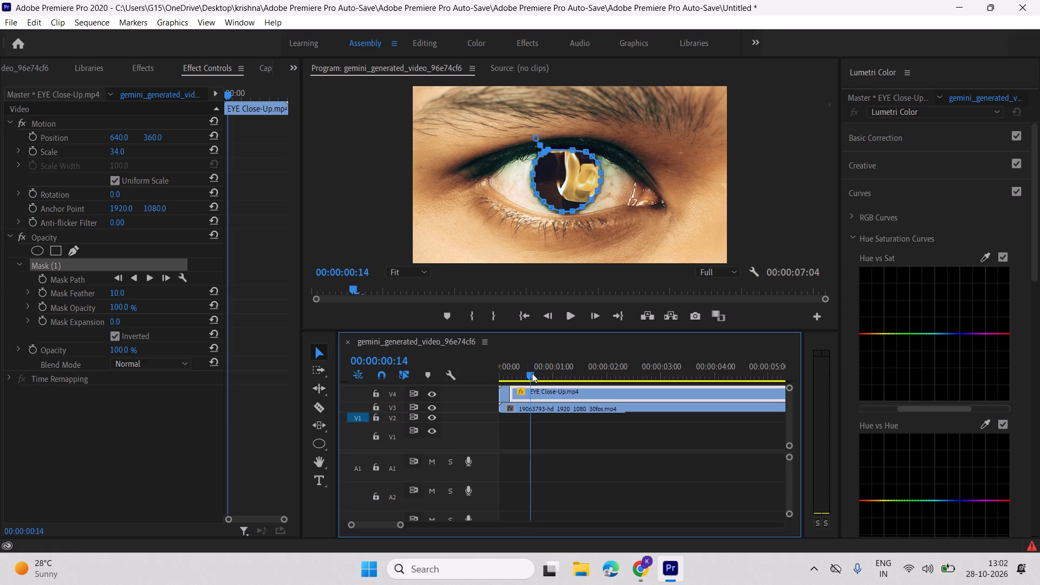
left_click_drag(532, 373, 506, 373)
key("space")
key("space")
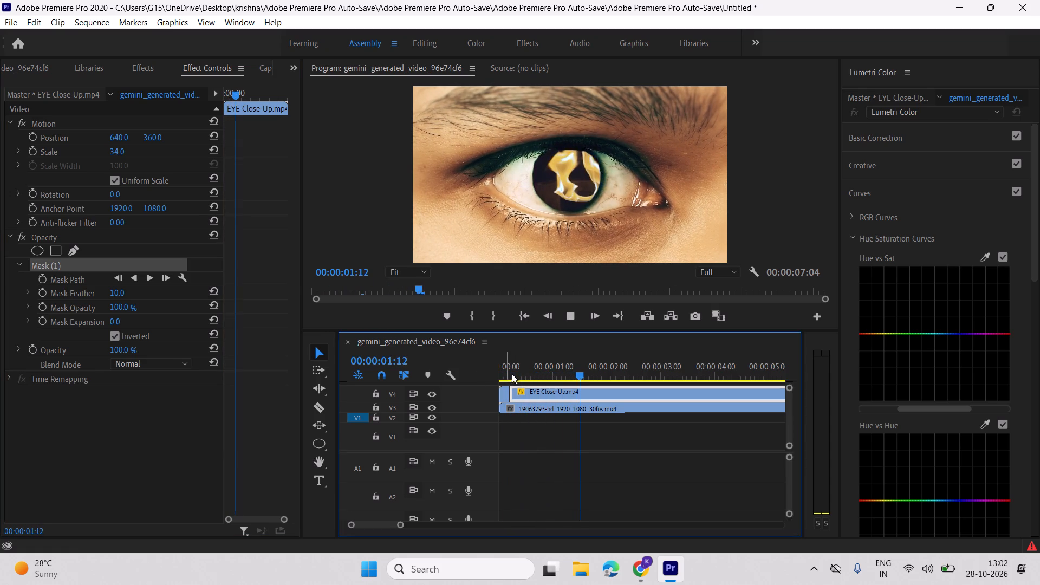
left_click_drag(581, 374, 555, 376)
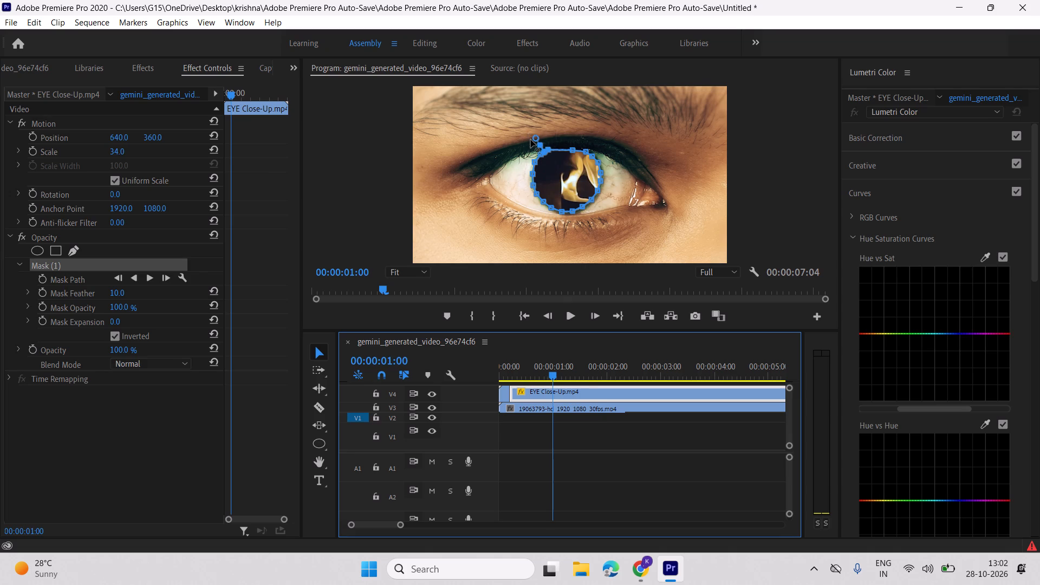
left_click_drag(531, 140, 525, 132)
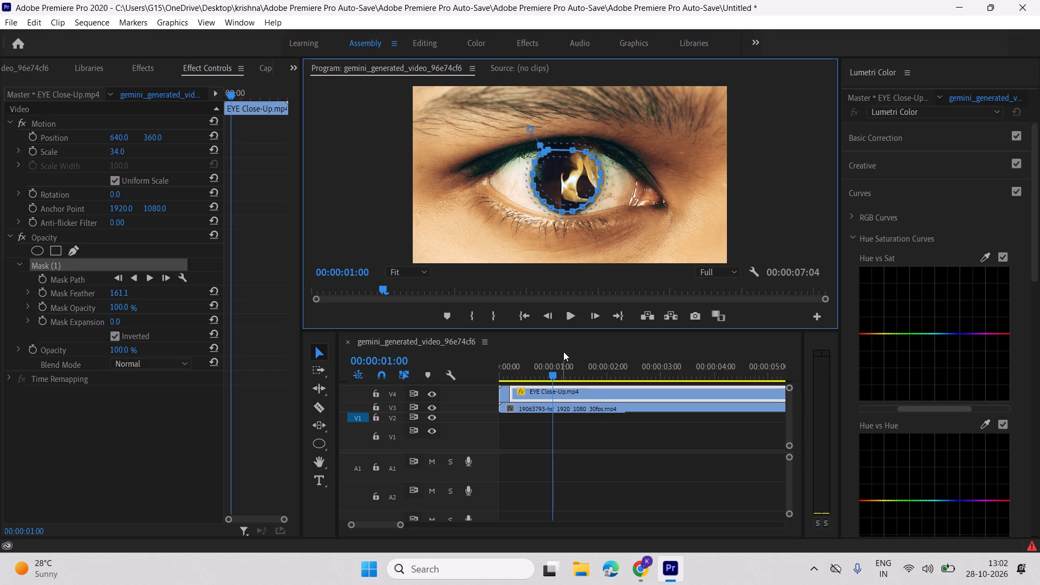
Park the playhead at 00:00:00:06, where the eye is only partly open, to check the feathered mask.
left_click(563, 352)
left_click(559, 370)
left_click_drag(545, 370, 521, 368)
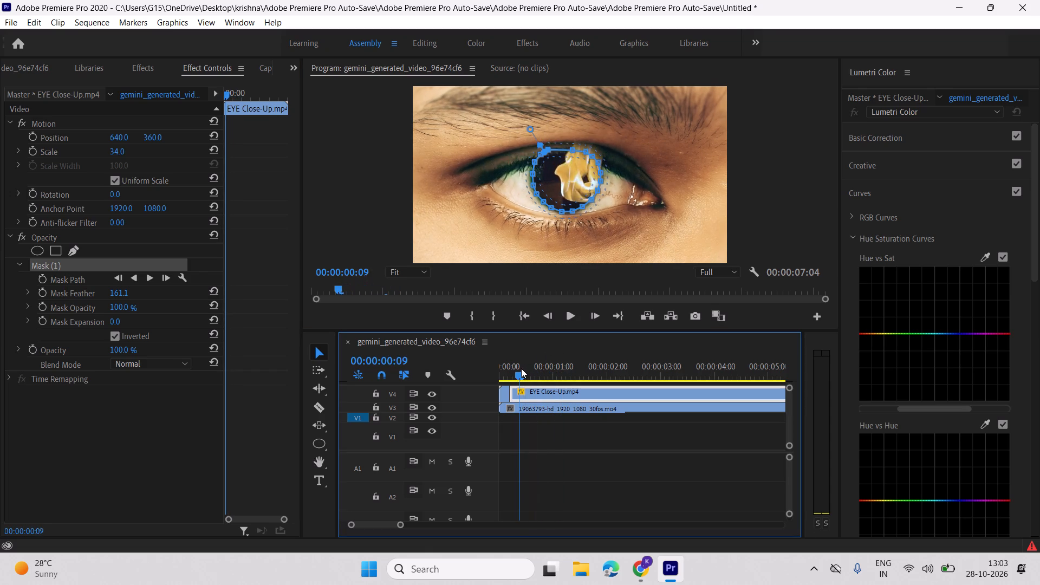
left_click_drag(521, 368, 510, 374)
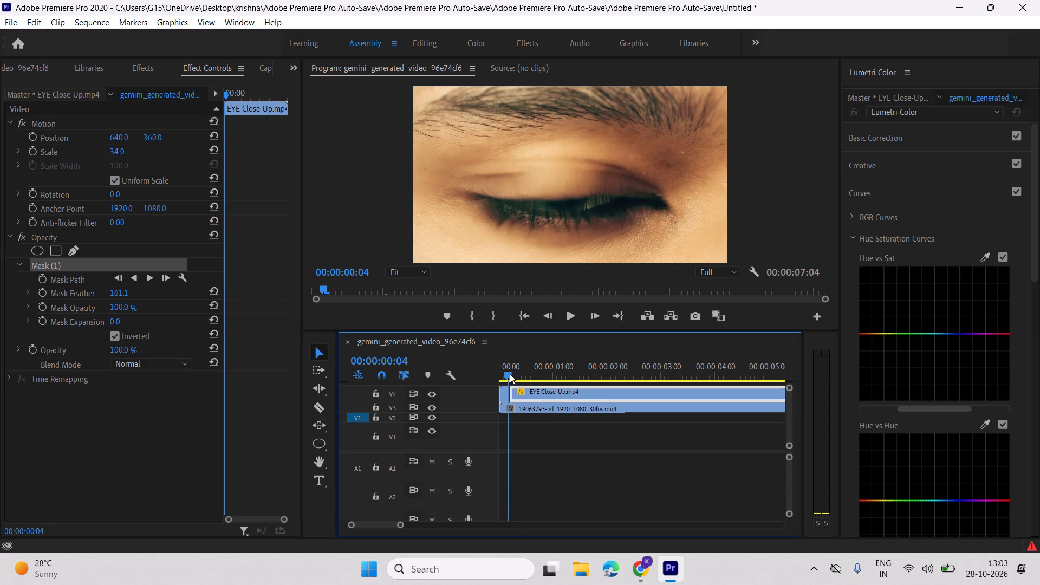
left_click_drag(510, 374, 513, 375)
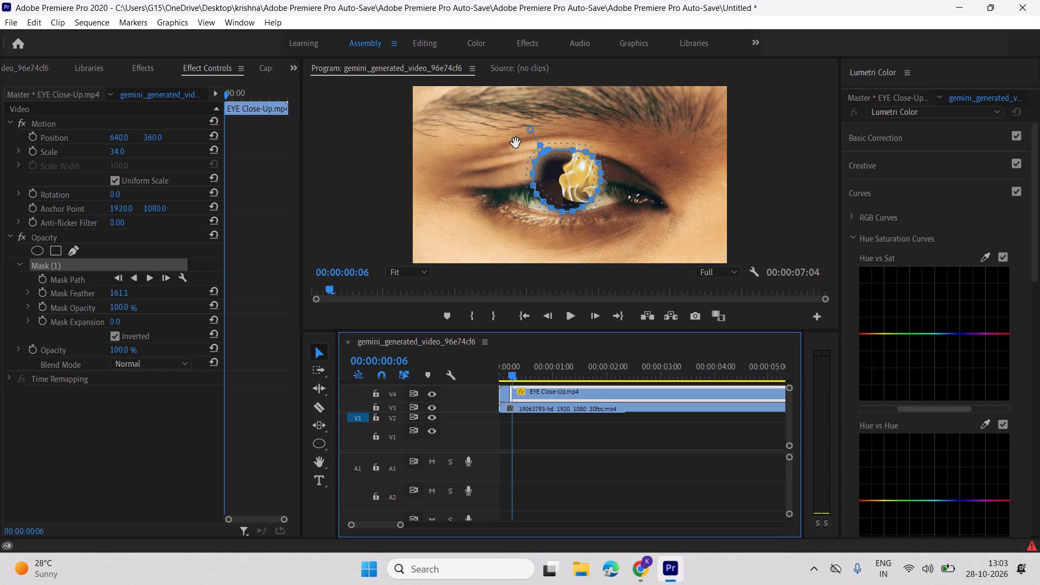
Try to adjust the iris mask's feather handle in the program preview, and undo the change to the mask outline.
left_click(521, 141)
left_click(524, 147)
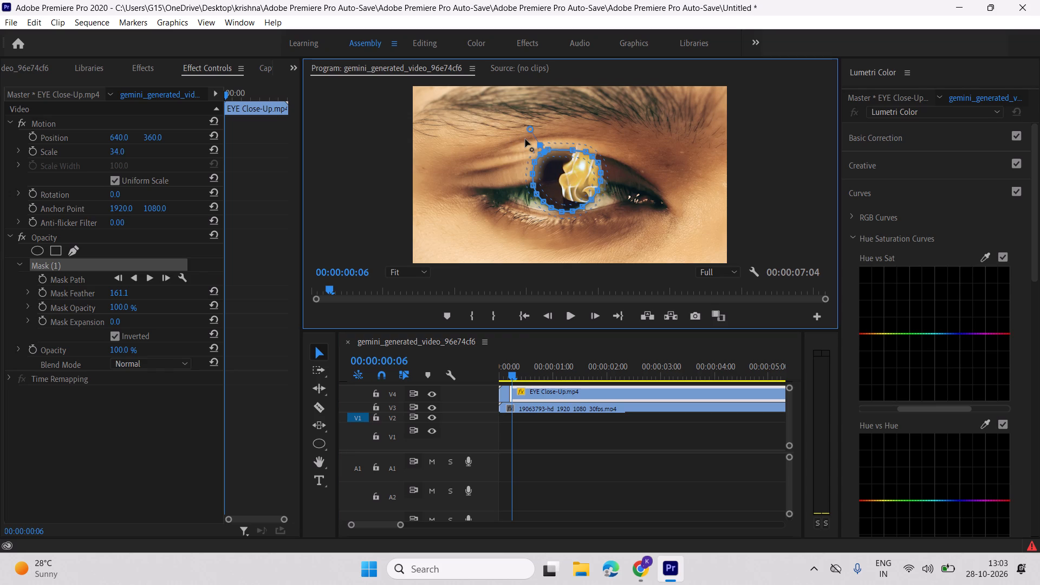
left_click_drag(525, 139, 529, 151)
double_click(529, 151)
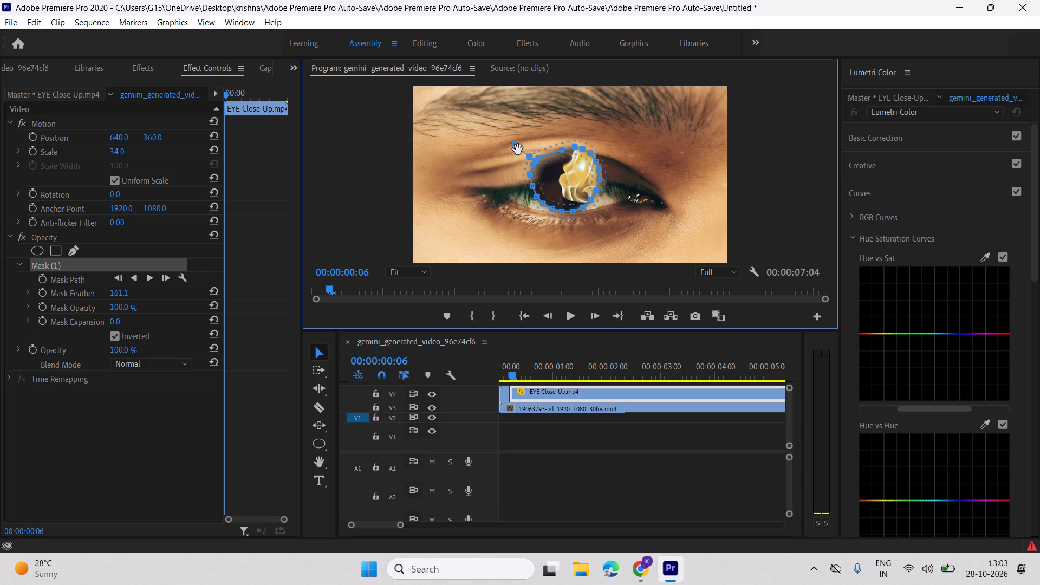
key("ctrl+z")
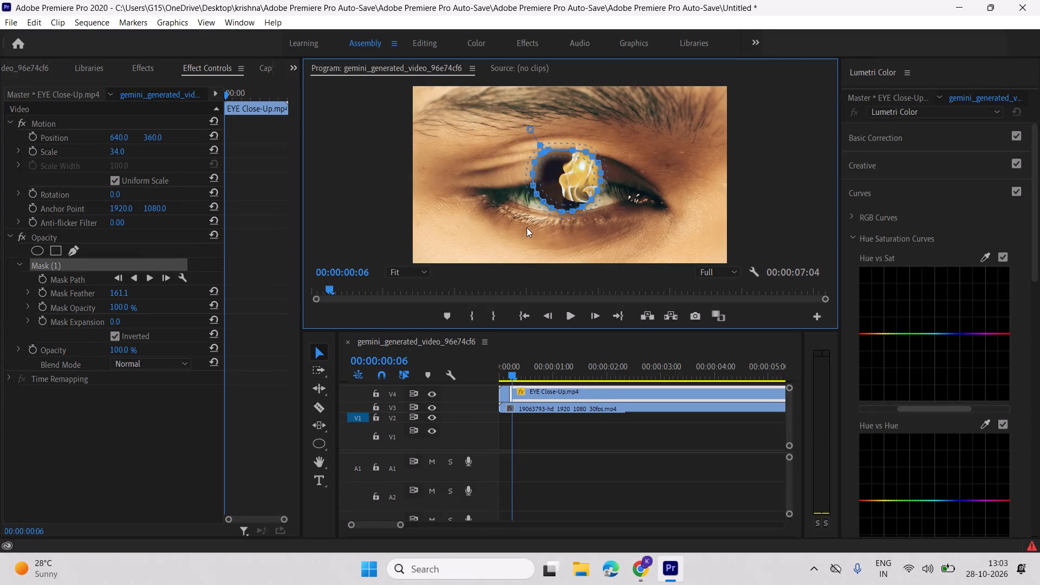
Reduce the iris mask's feather in the maximized preview to a narrow band just around the outline.
key("grave")
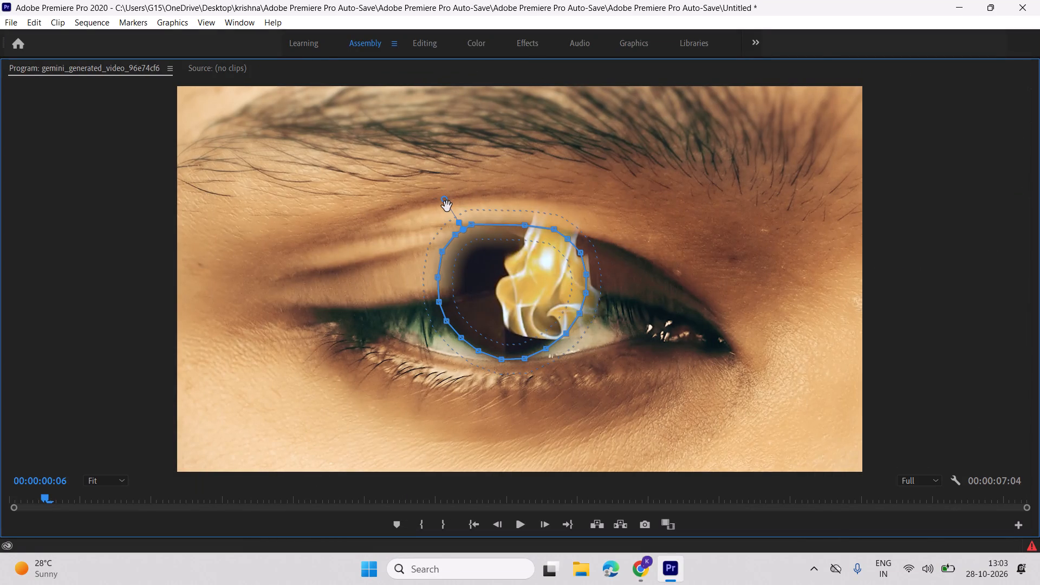
left_click_drag(445, 201, 448, 207)
left_click_drag(448, 207, 453, 210)
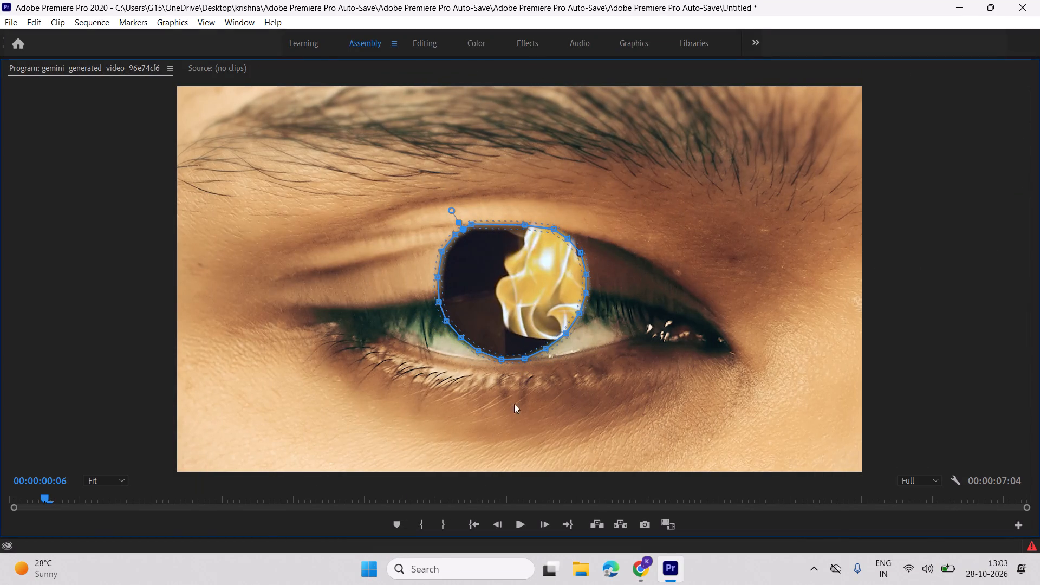
Turn on Mask Path keyframing for Mask (1) with the playhead at 00:00:00:05.
left_click_drag(45, 494, 38, 495)
key("grave")
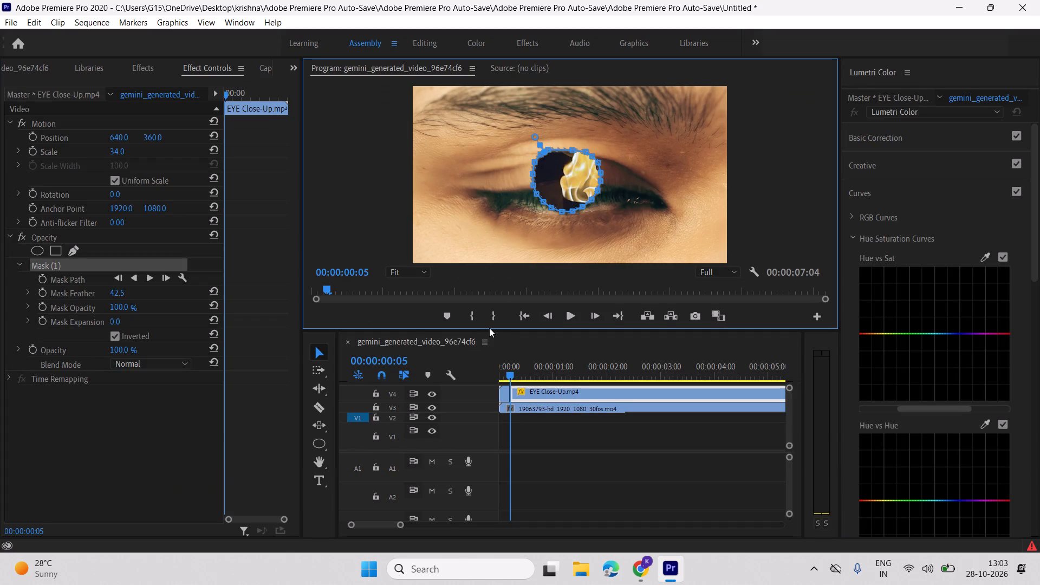
left_click_drag(489, 329, 476, 412)
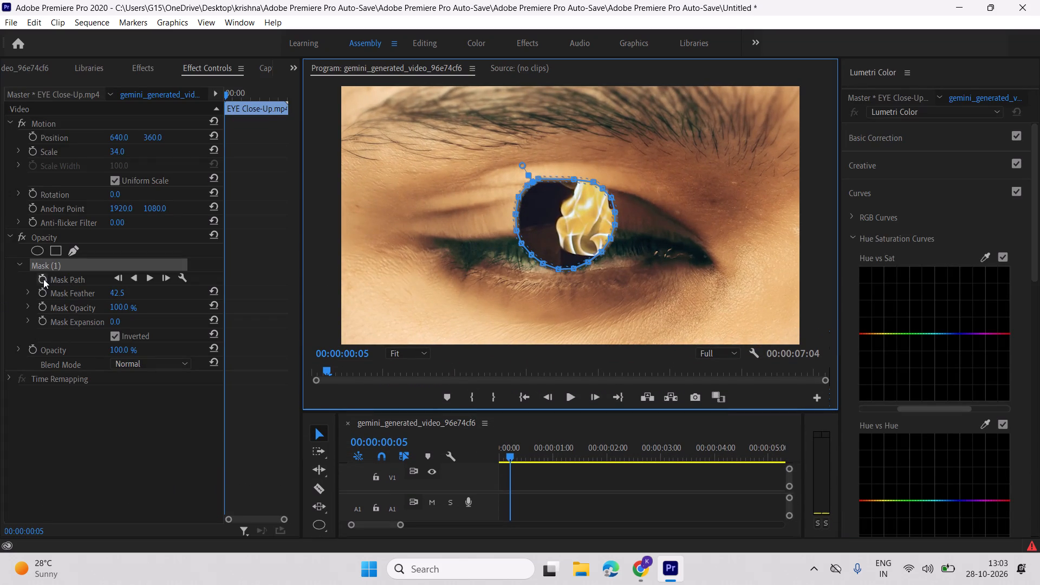
left_click(43, 279)
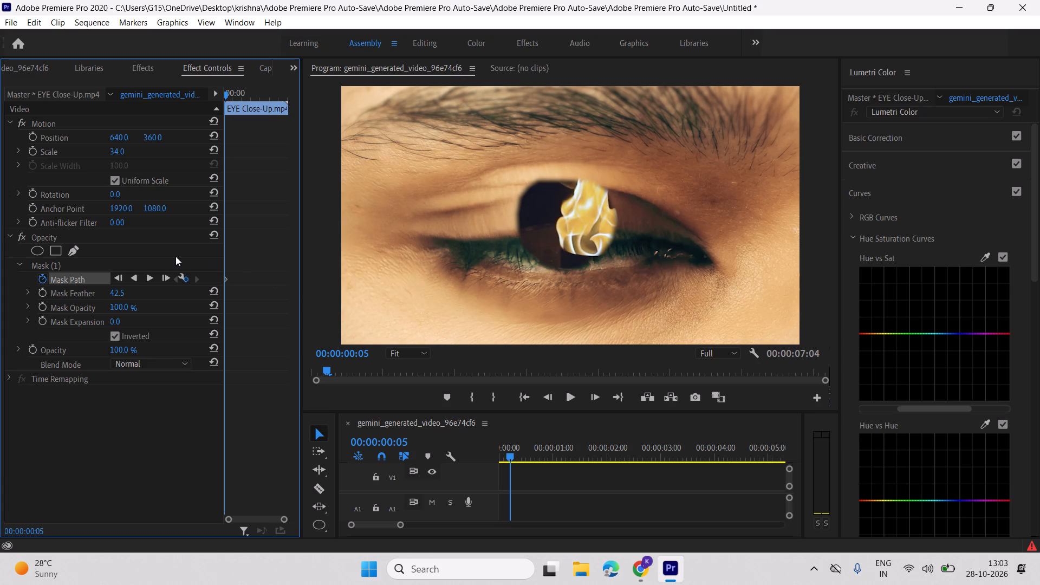
Lower the mask points on the iris's upper left side to the upper eyelid edge at 00:00:00:05.
left_click(173, 263)
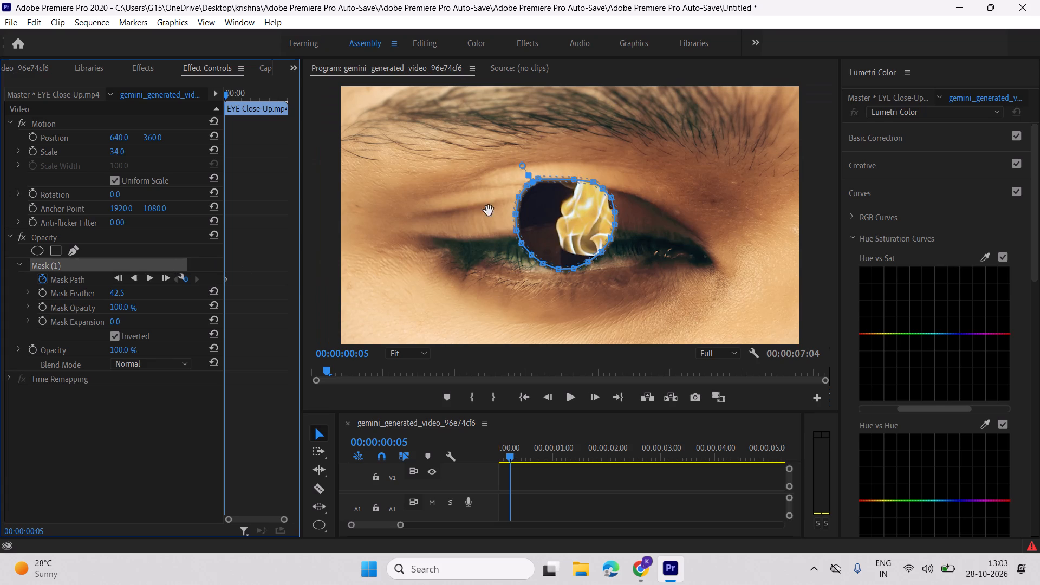
left_click_drag(540, 180, 540, 210)
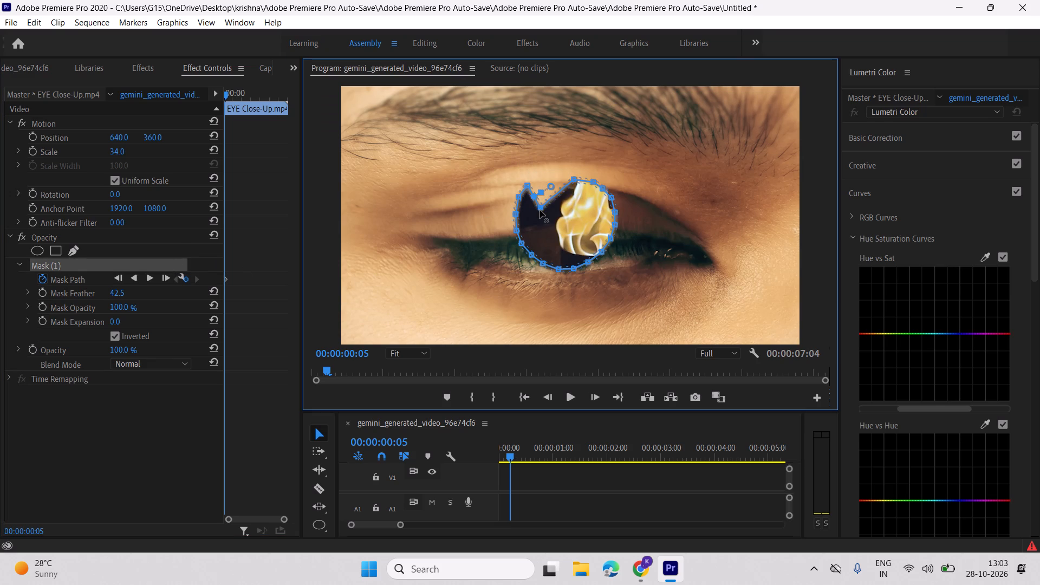
left_click_drag(540, 210, 537, 233)
left_click_drag(528, 187, 529, 233)
left_click_drag(519, 199, 523, 232)
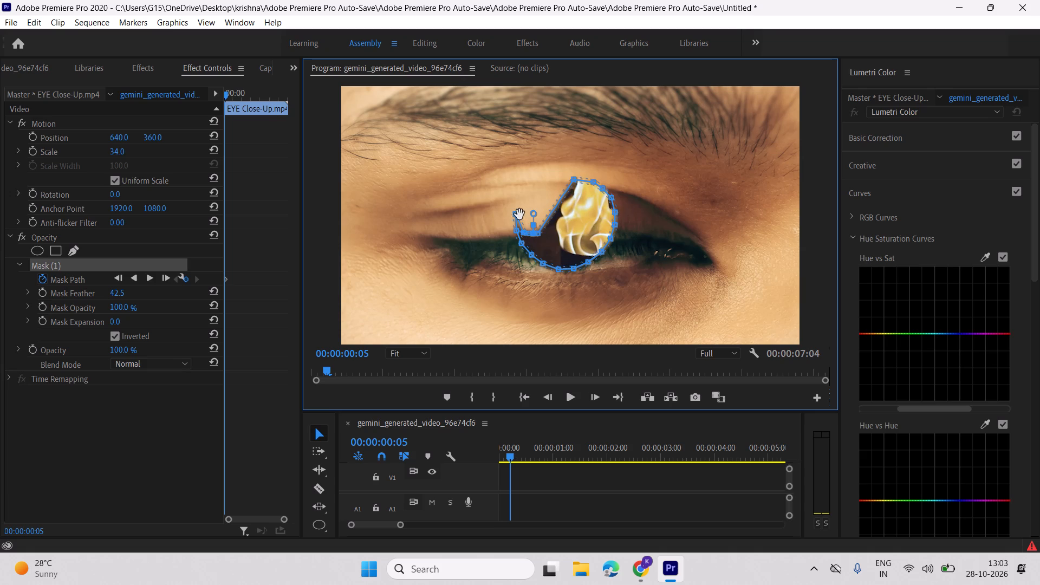
left_click_drag(517, 213, 521, 232)
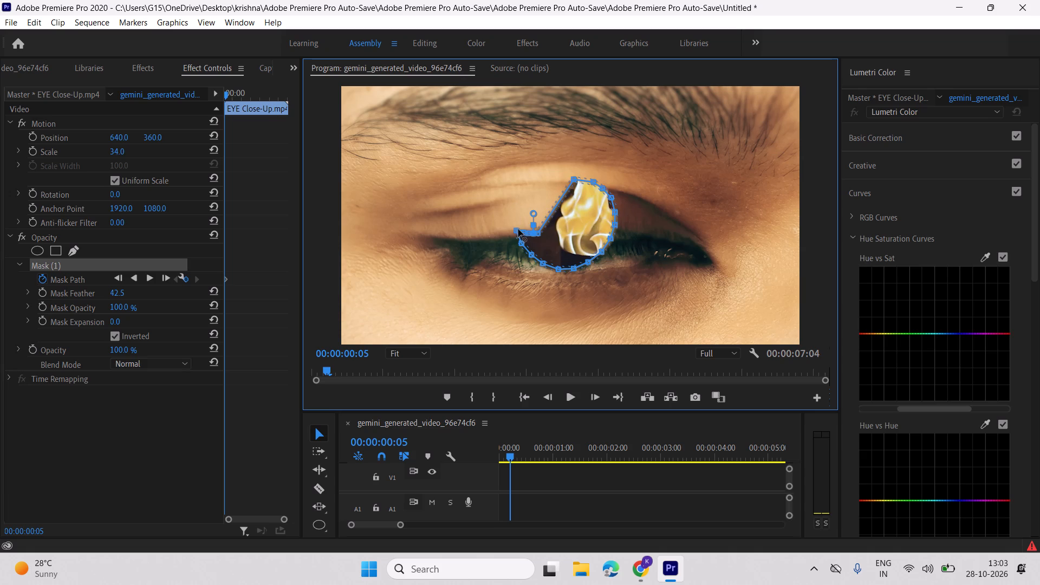
left_click_drag(517, 229, 516, 240)
key("ctrl+z")
left_click_drag(513, 230, 516, 239)
key("ctrl+z")
Lower the mask's remaining top and upper right points to the eyelid edge at 00:00:00:05, leaving only the visible iris enclosed.
left_click_drag(574, 177, 574, 180)
left_click_drag(574, 180, 563, 231)
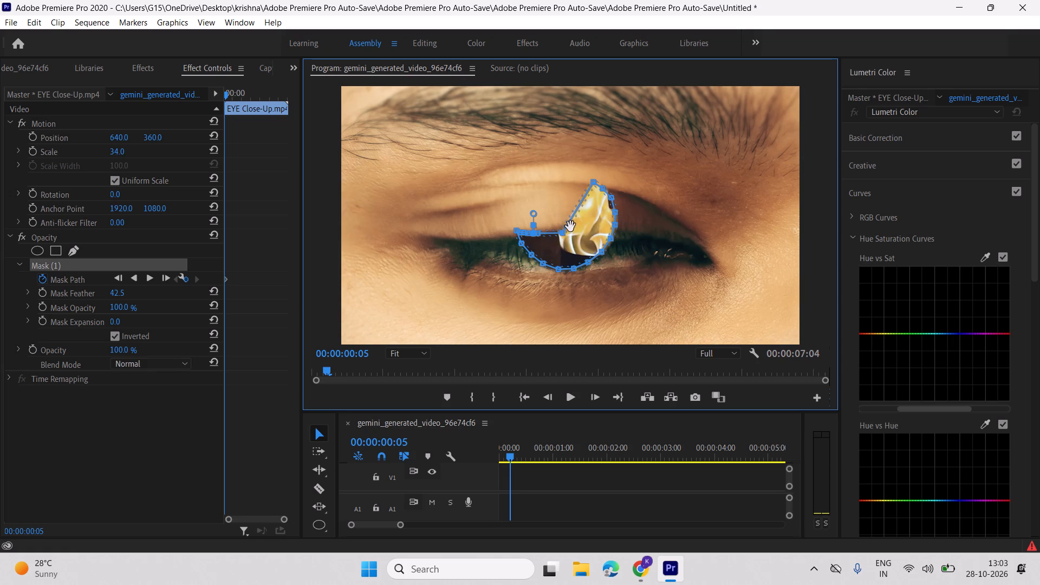
left_click_drag(594, 183, 580, 229)
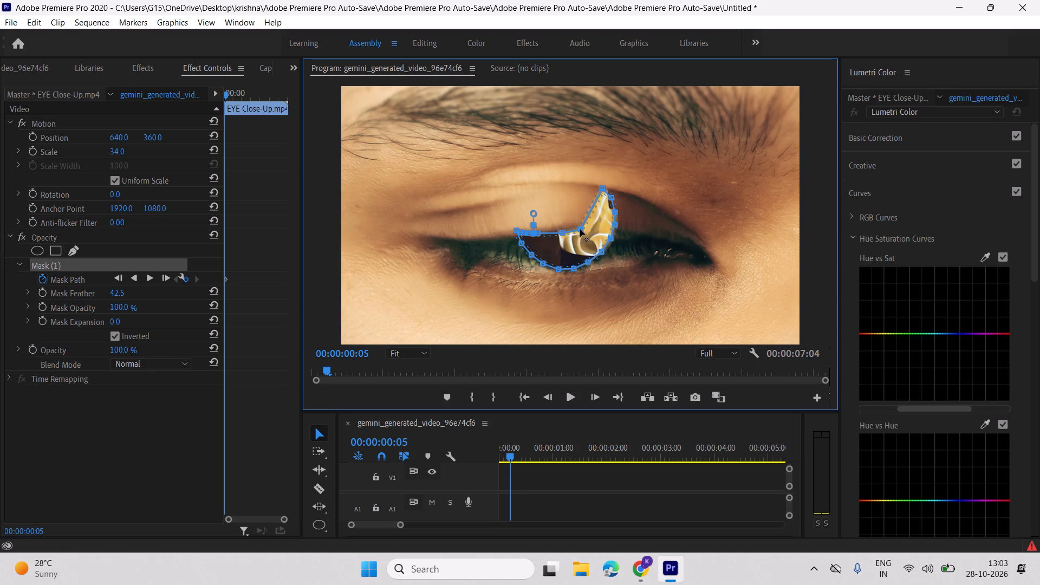
left_click_drag(580, 229, 580, 232)
left_click(604, 187)
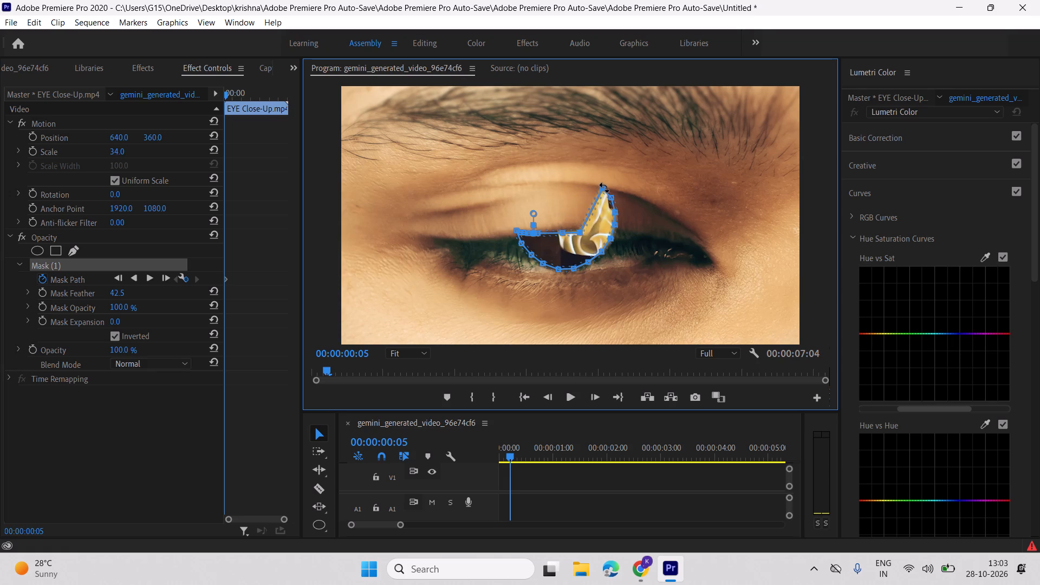
key("ctrl+z")
left_click_drag(598, 185, 587, 230)
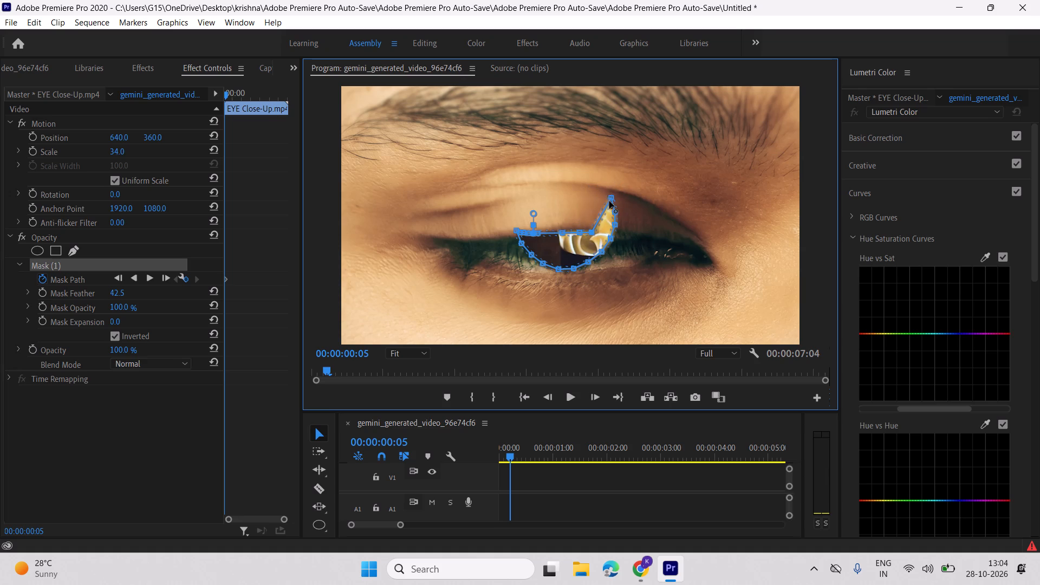
left_click_drag(609, 203, 604, 231)
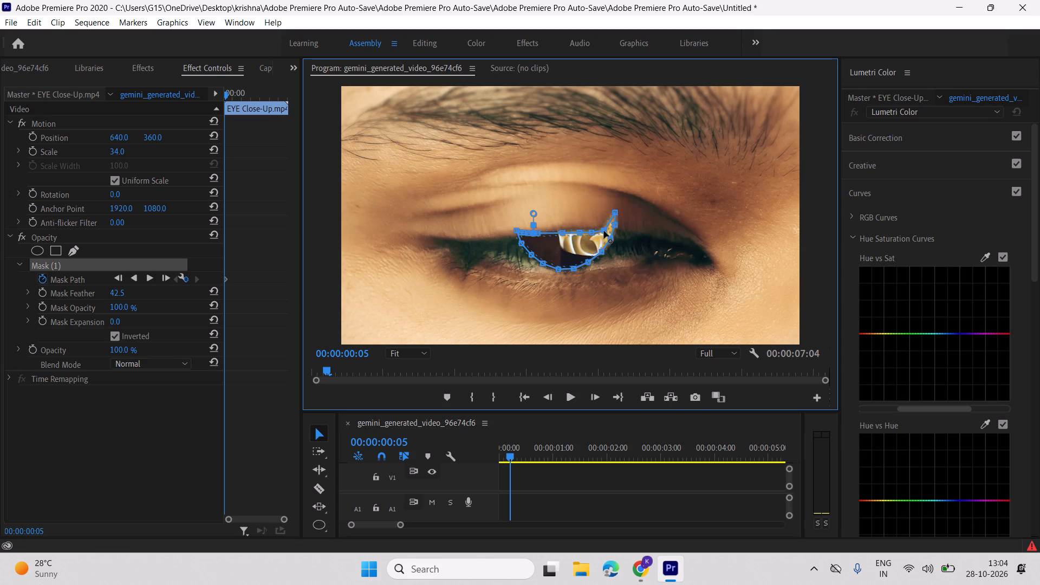
left_click_drag(604, 231, 604, 233)
left_click_drag(613, 216, 610, 235)
left_click_drag(620, 225, 612, 236)
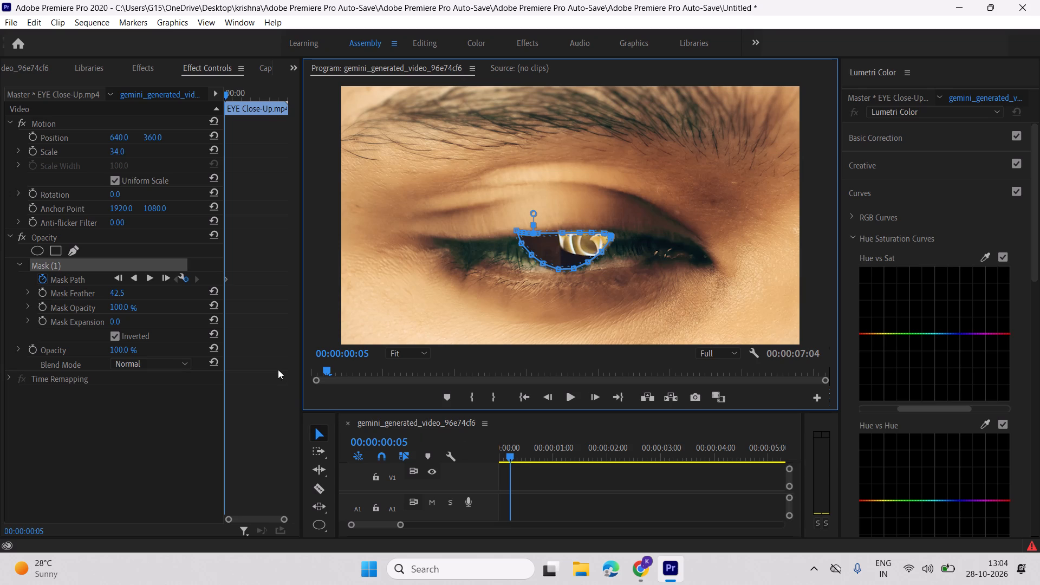
Advance to 00:00:00:06 and nudge the mask's two top middle points up to the eyelid edge.
key("Right")
key("shift+Right")
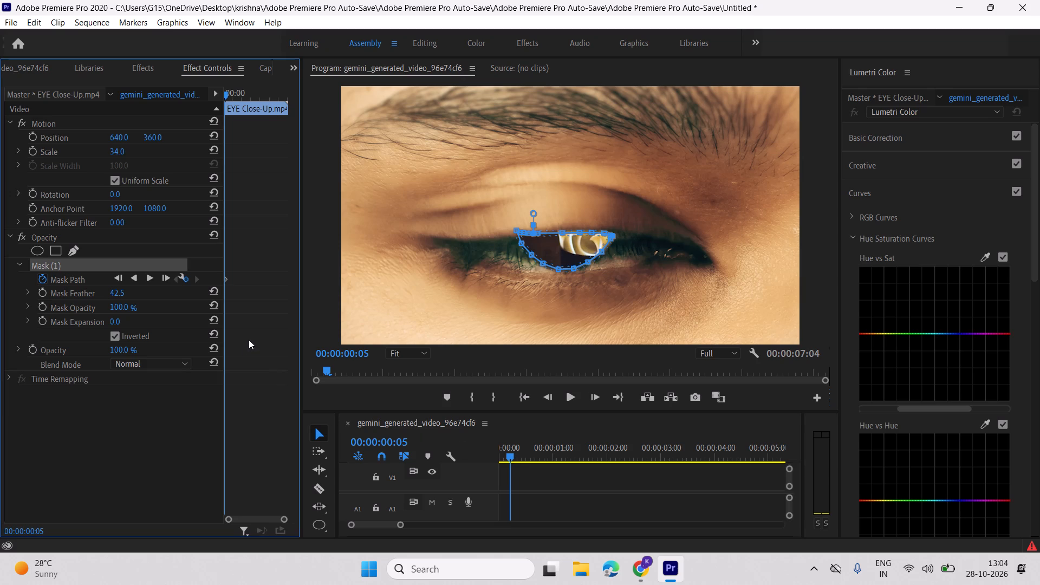
key("shift+Right")
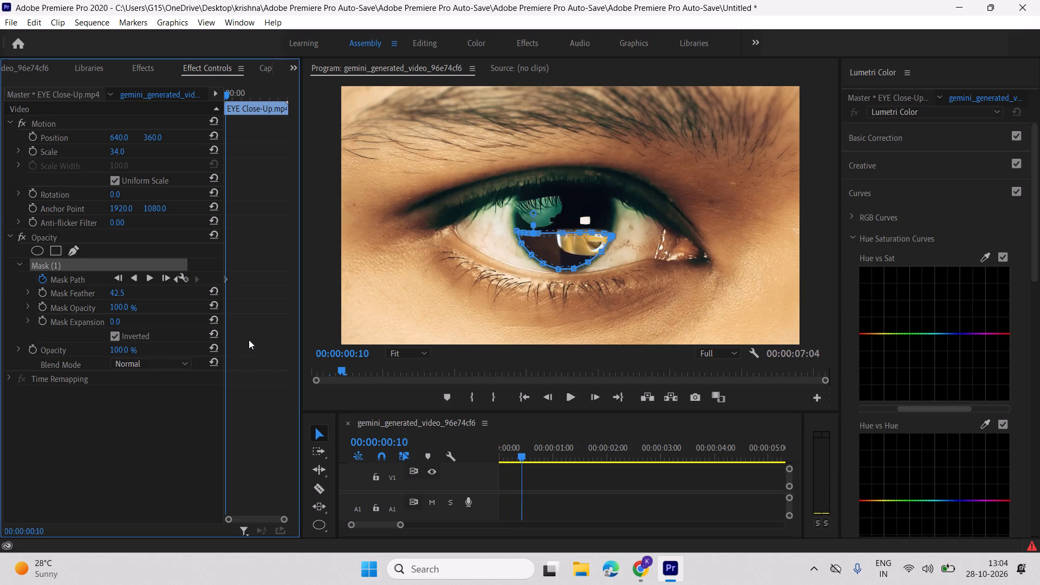
key("shift+Left")
key("Right")
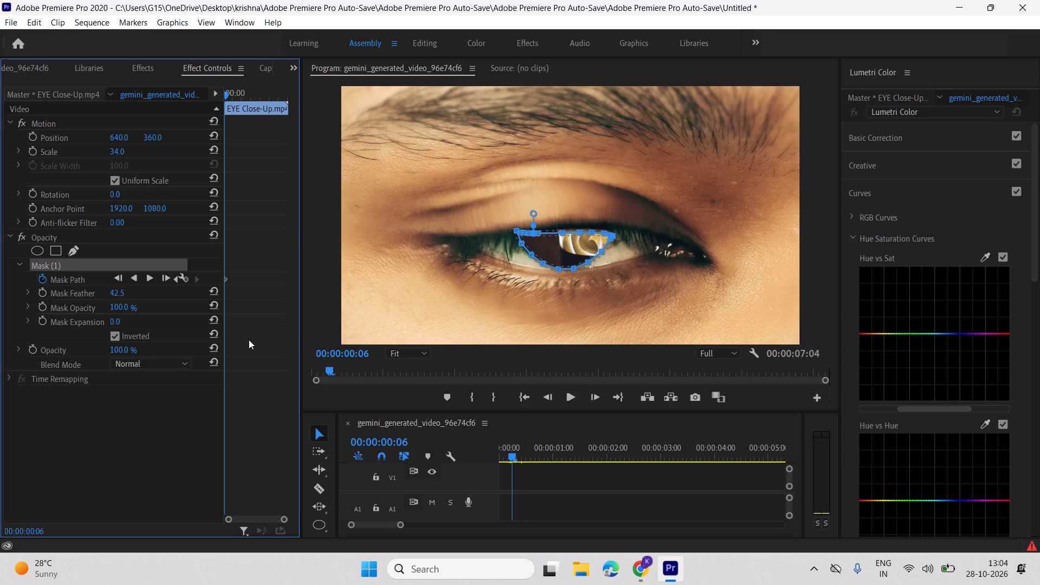
left_click(563, 236)
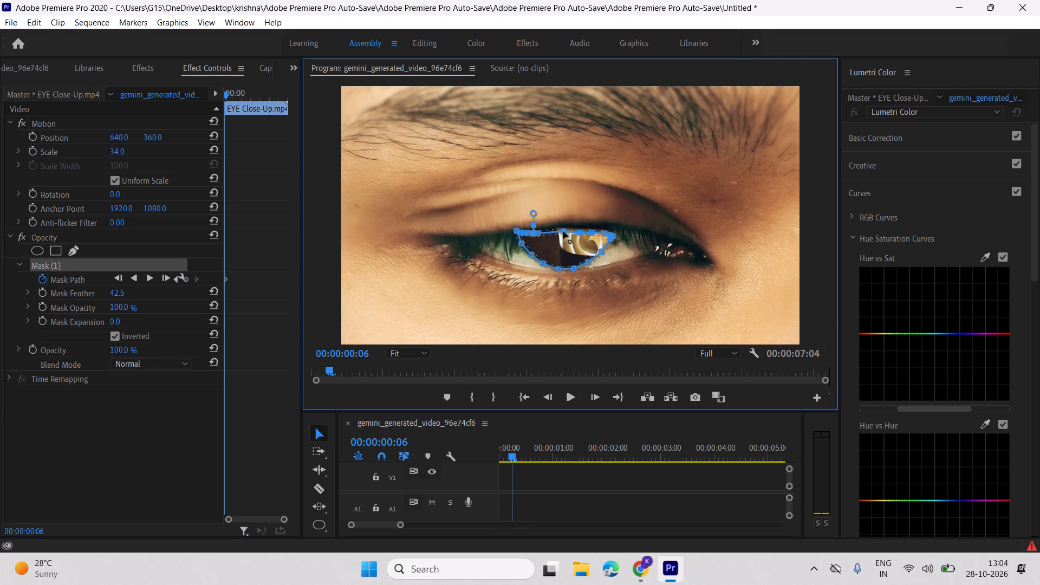
left_click(581, 235)
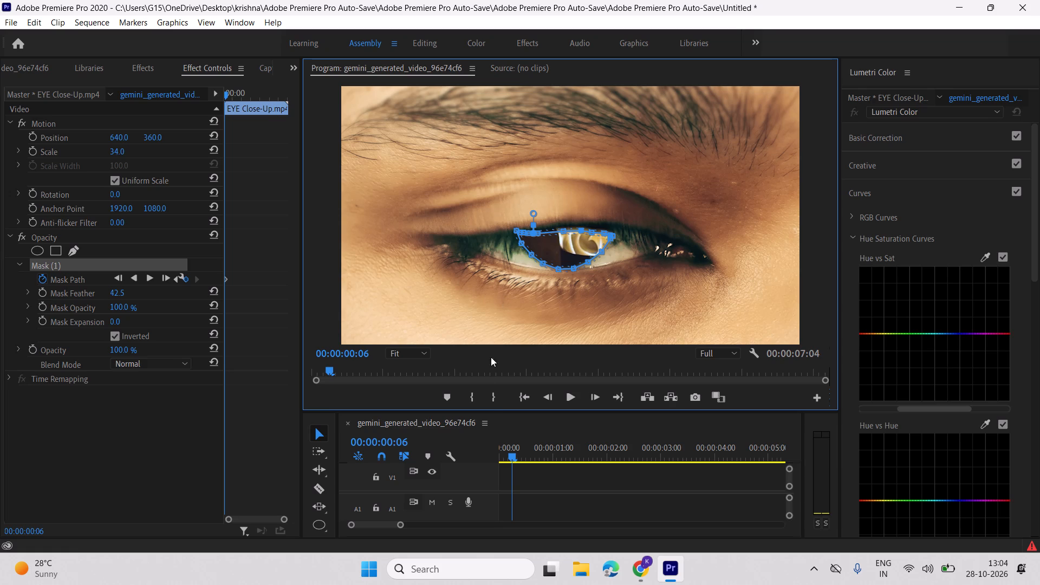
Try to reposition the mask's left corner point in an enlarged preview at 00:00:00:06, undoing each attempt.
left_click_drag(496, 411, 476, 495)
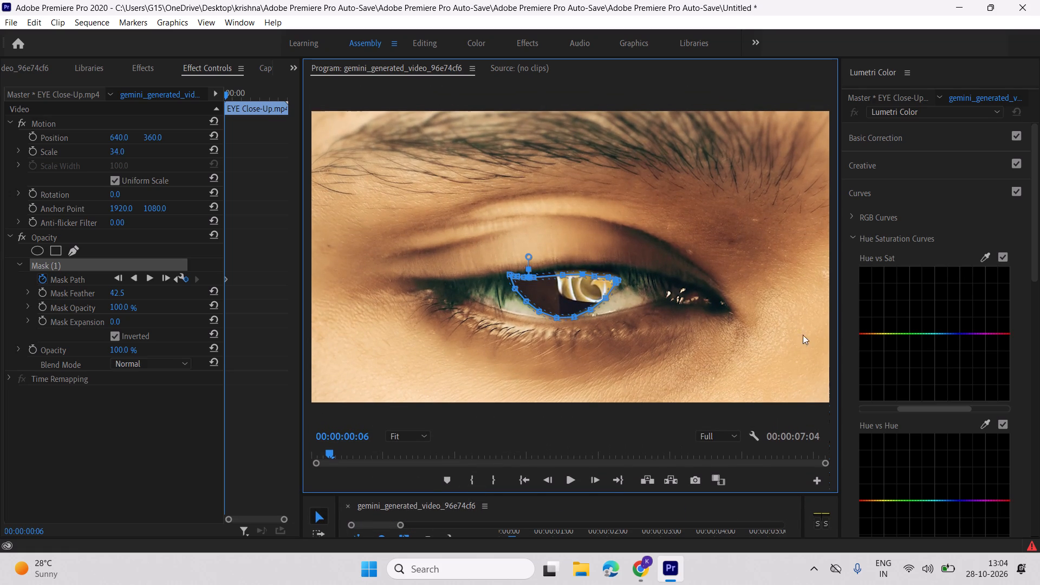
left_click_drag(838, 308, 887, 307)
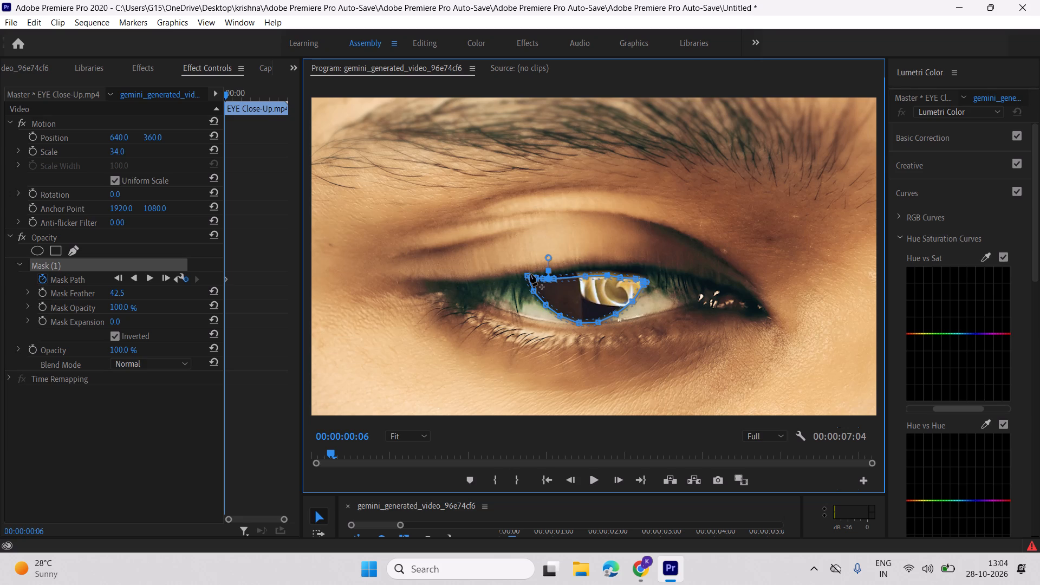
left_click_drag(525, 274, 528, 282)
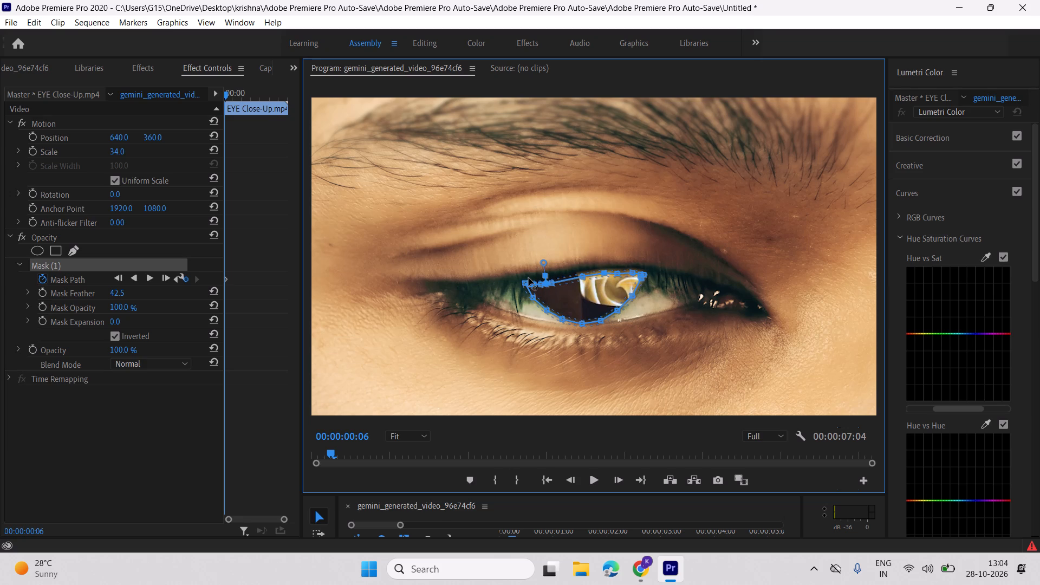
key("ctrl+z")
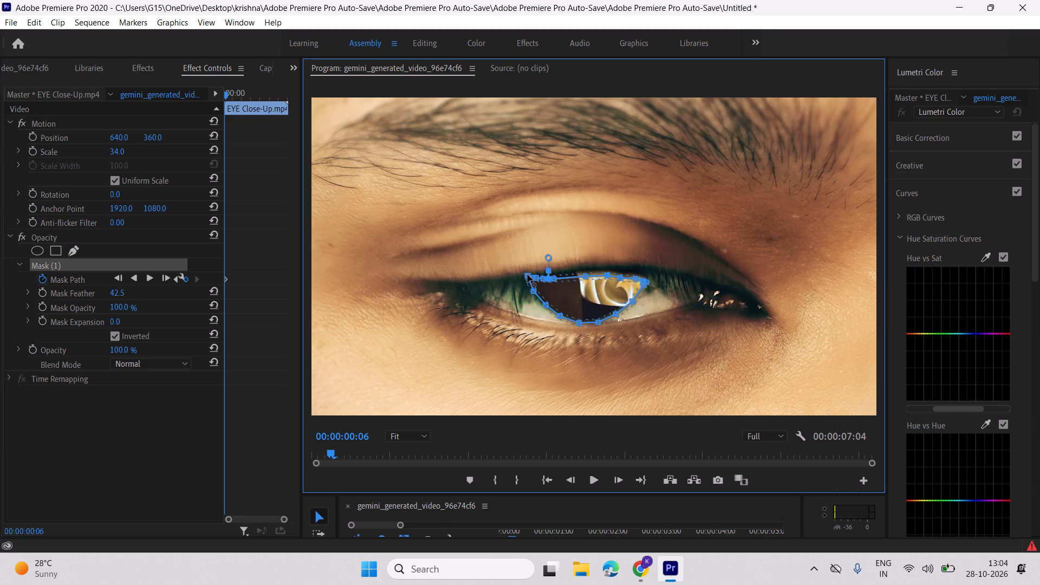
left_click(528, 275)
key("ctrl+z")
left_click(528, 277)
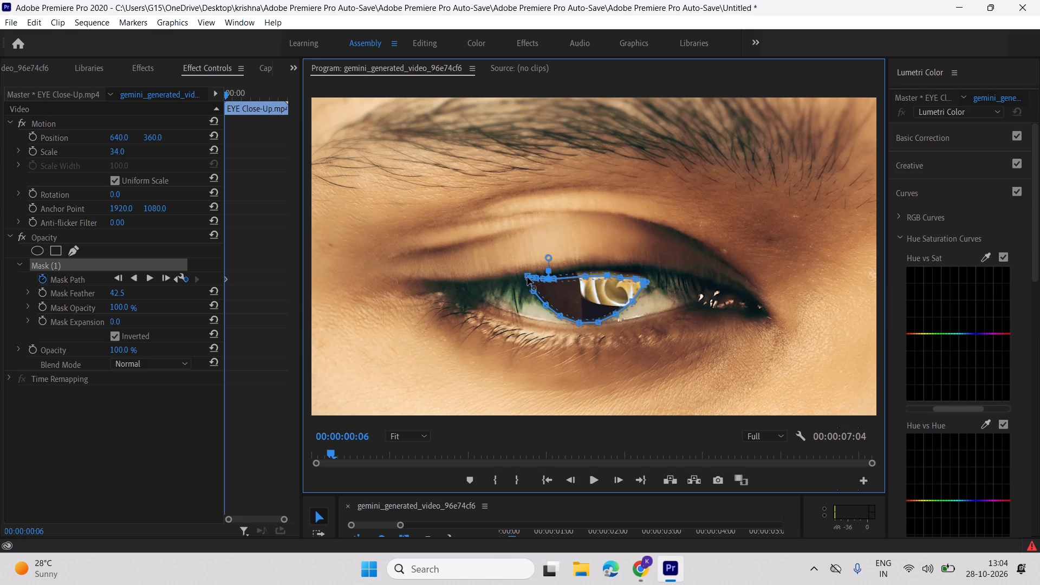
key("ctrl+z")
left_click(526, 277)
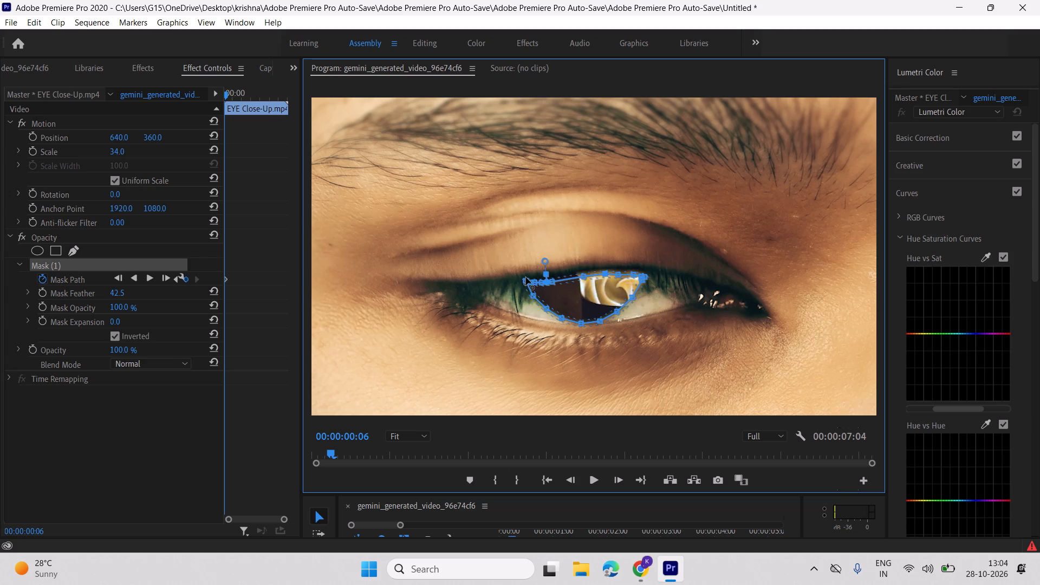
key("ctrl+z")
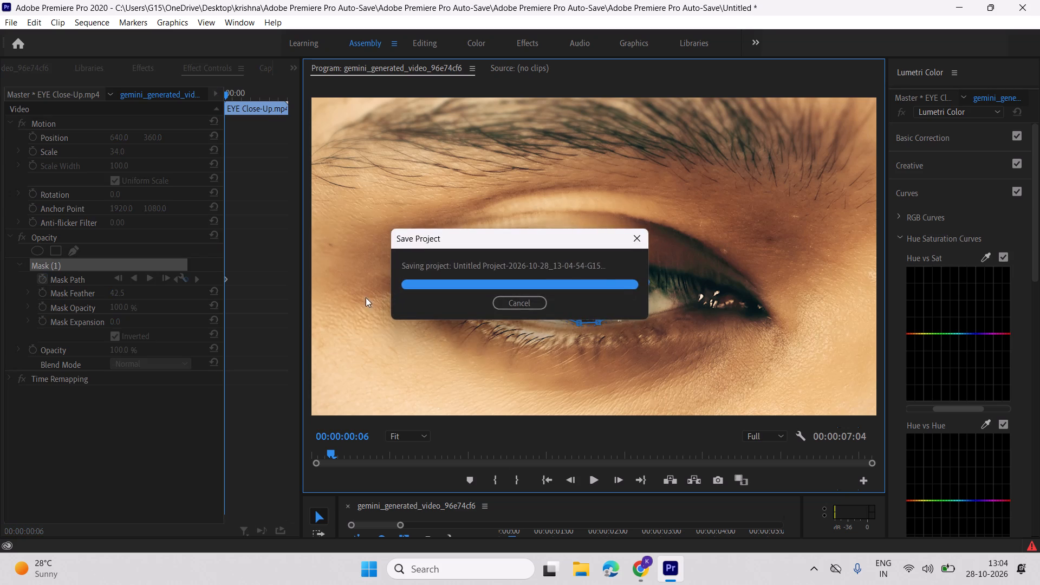
Advance to 00:00:00:07 and raise the mask's top middle and upper right points to the upper eyelid edge.
left_click(261, 322)
key("Right")
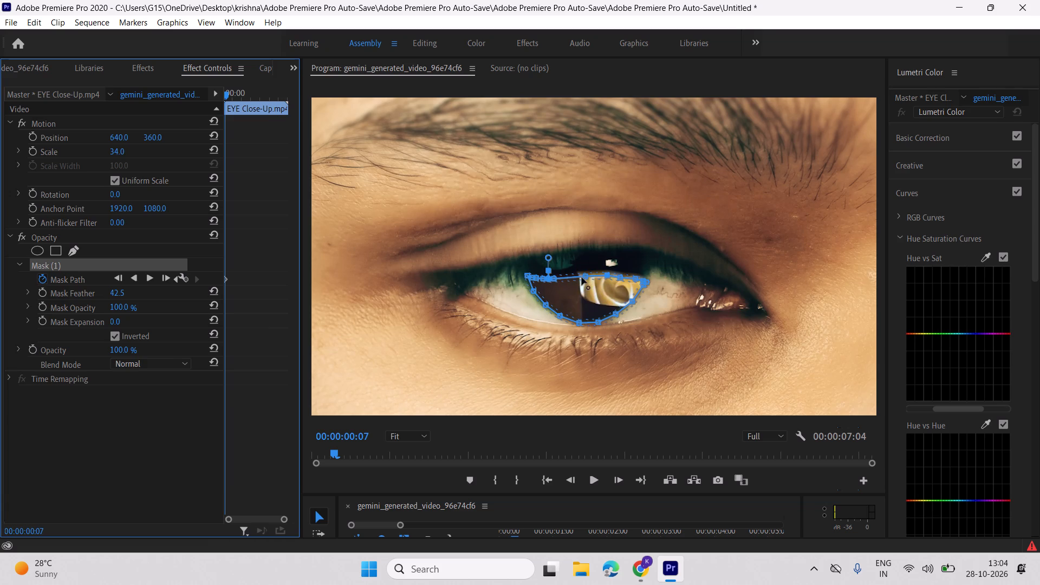
left_click_drag(585, 276, 586, 254)
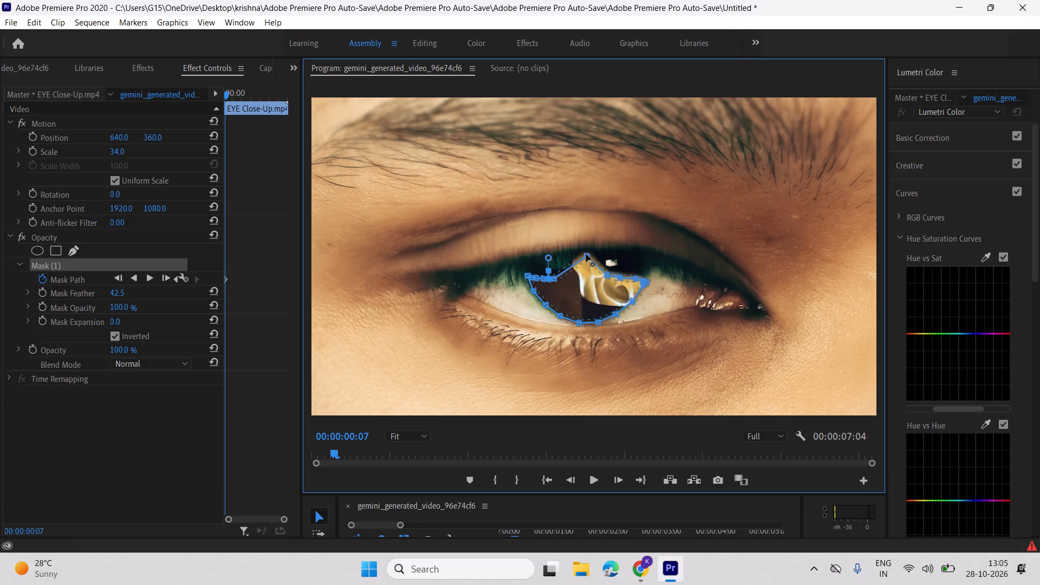
left_click_drag(586, 254, 586, 253)
left_click_drag(609, 276, 609, 252)
left_click_drag(618, 276, 620, 250)
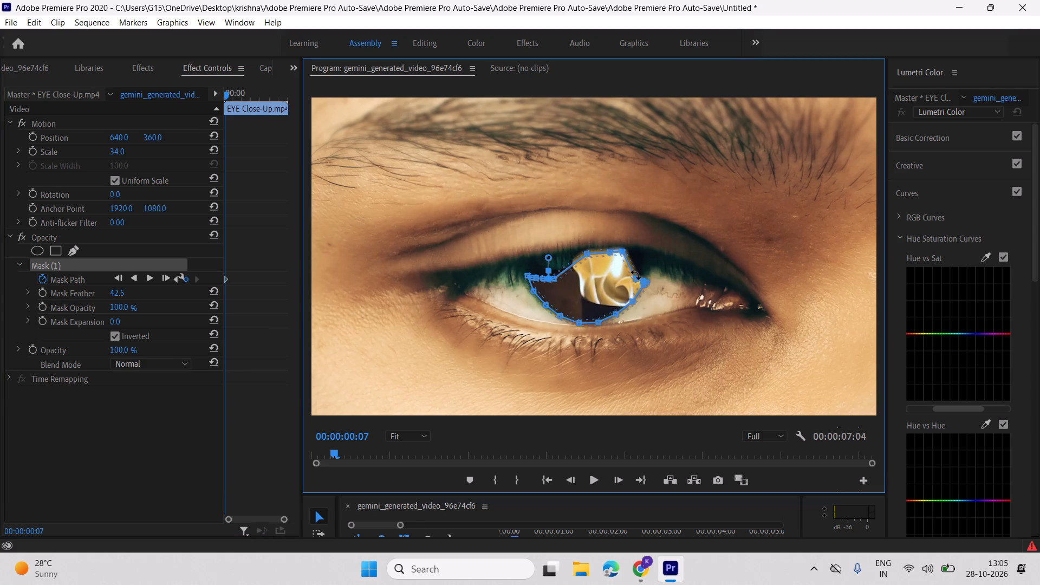
left_click_drag(635, 281, 641, 252)
left_click_drag(635, 279, 635, 254)
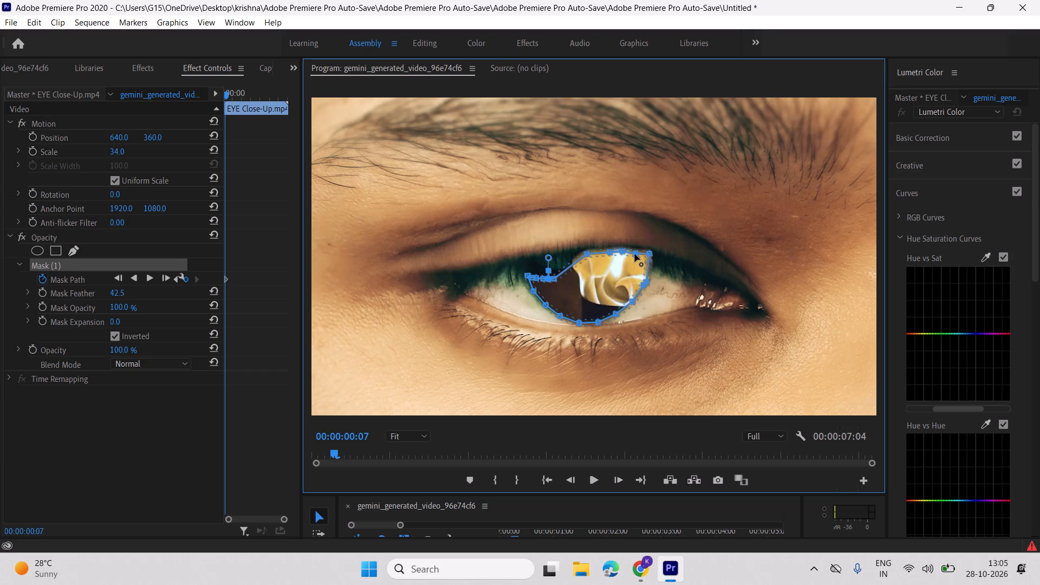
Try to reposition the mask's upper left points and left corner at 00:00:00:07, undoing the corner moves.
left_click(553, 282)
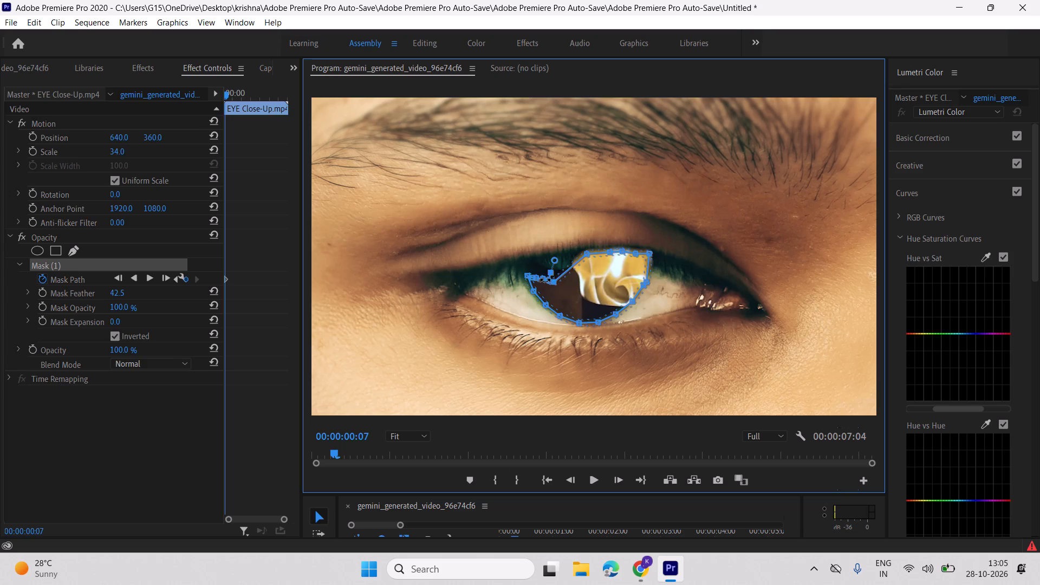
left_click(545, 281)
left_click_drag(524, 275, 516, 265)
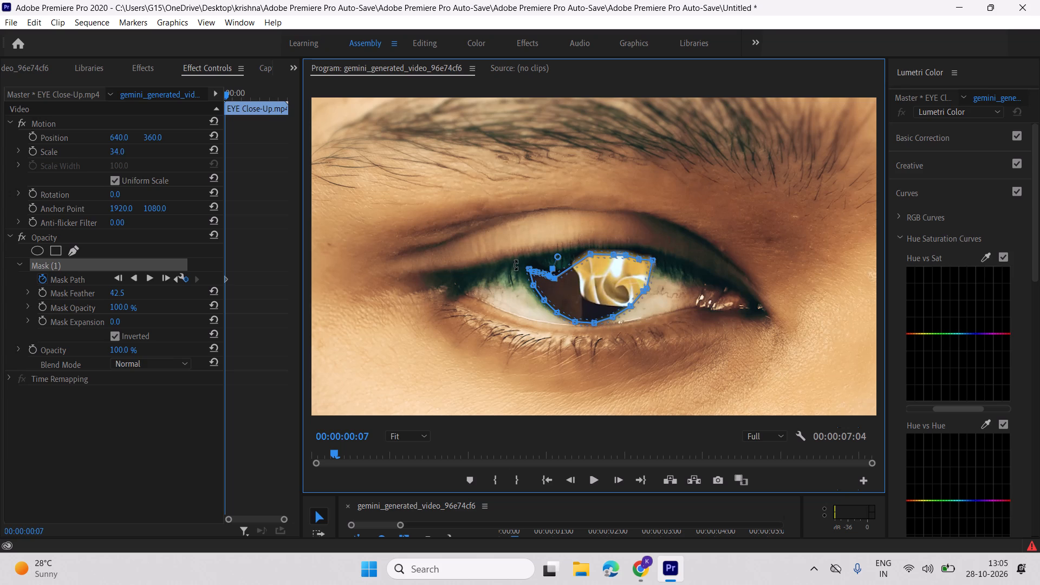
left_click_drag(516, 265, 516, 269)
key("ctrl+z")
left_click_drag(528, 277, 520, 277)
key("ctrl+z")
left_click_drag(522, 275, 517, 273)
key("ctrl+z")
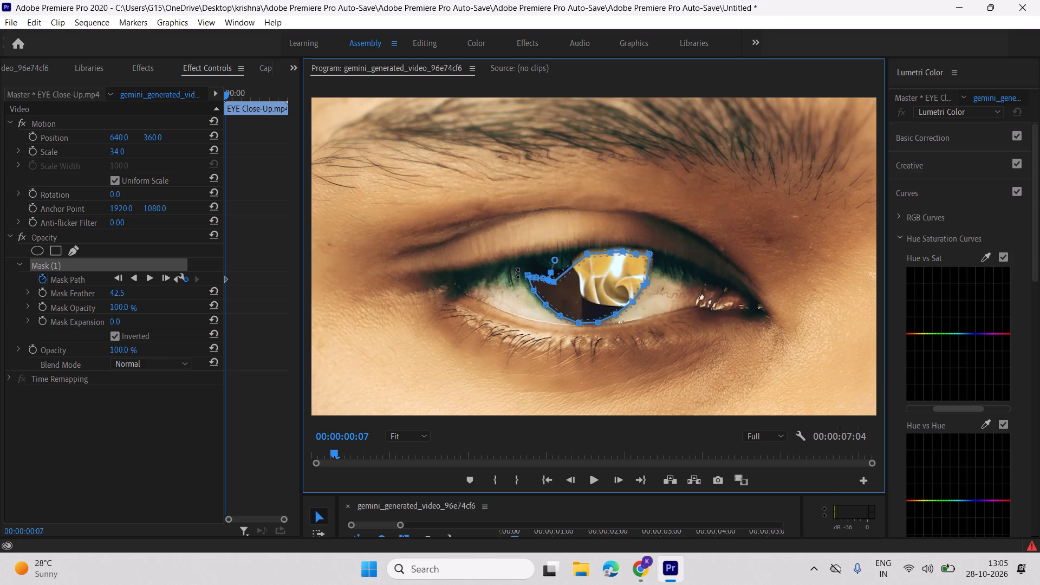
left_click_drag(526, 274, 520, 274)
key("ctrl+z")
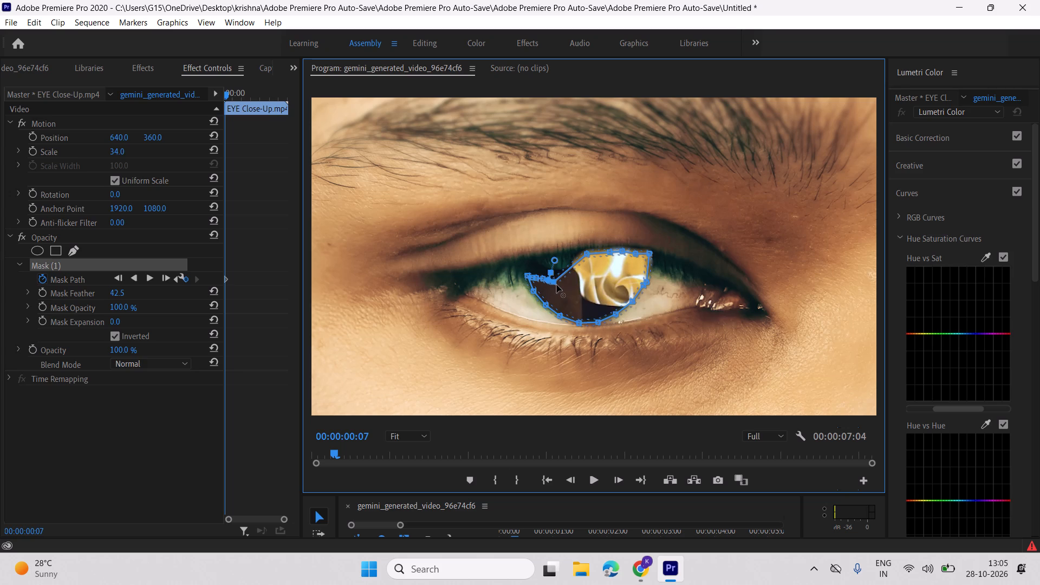
Raise the mask's upper left points to the eyelid edge at 00:00:00:07, closing the notch over the iris's upper left side.
left_click_drag(555, 285, 552, 257)
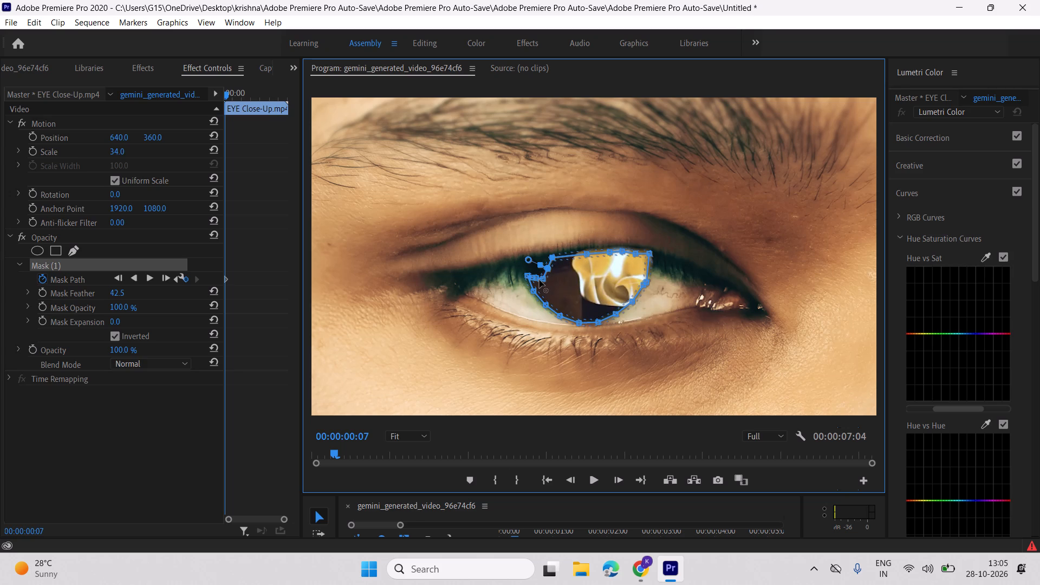
left_click_drag(539, 280, 530, 264)
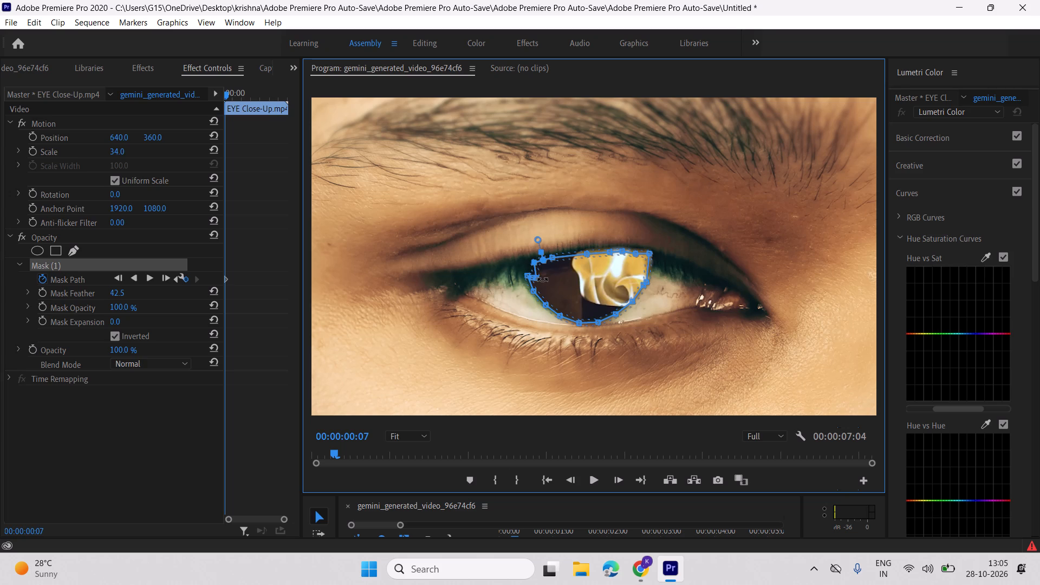
left_click_drag(540, 279, 532, 274)
left_click_drag(532, 274, 523, 266)
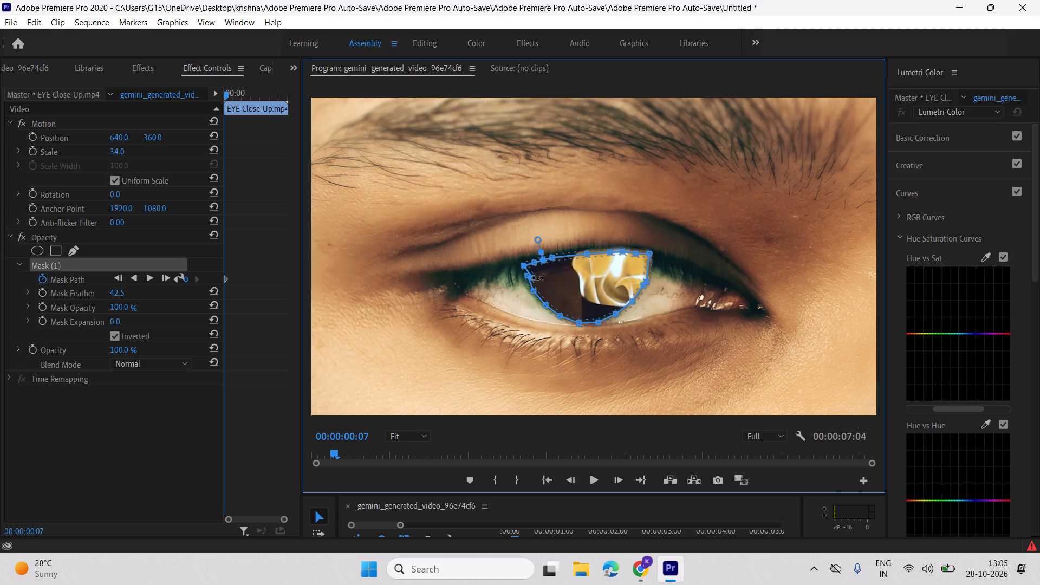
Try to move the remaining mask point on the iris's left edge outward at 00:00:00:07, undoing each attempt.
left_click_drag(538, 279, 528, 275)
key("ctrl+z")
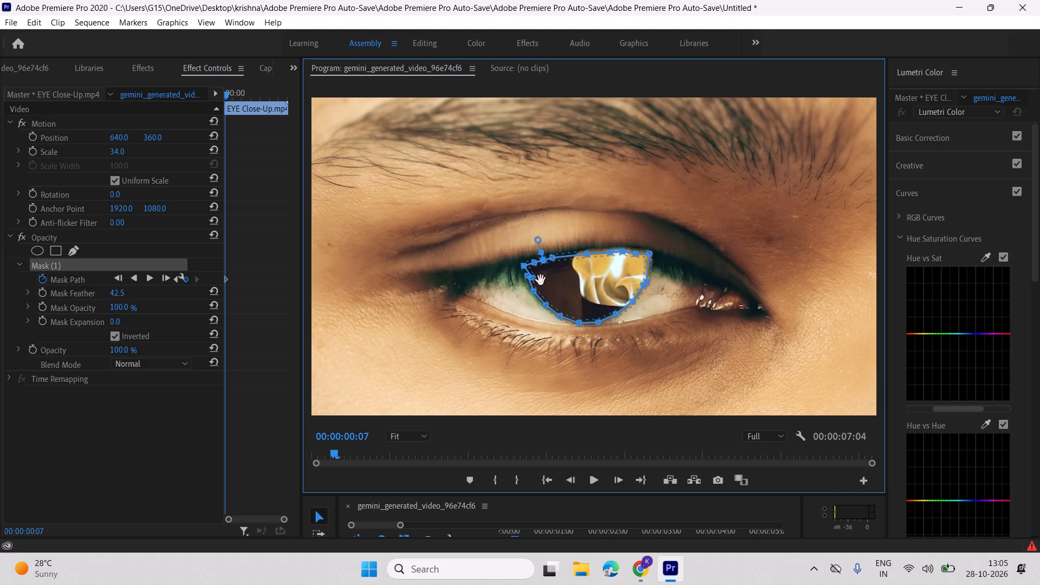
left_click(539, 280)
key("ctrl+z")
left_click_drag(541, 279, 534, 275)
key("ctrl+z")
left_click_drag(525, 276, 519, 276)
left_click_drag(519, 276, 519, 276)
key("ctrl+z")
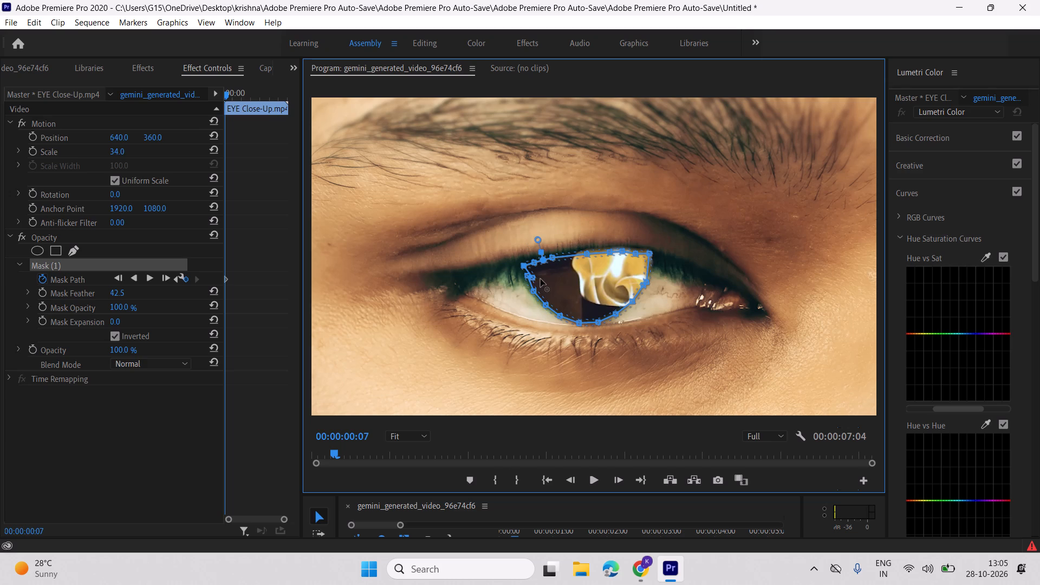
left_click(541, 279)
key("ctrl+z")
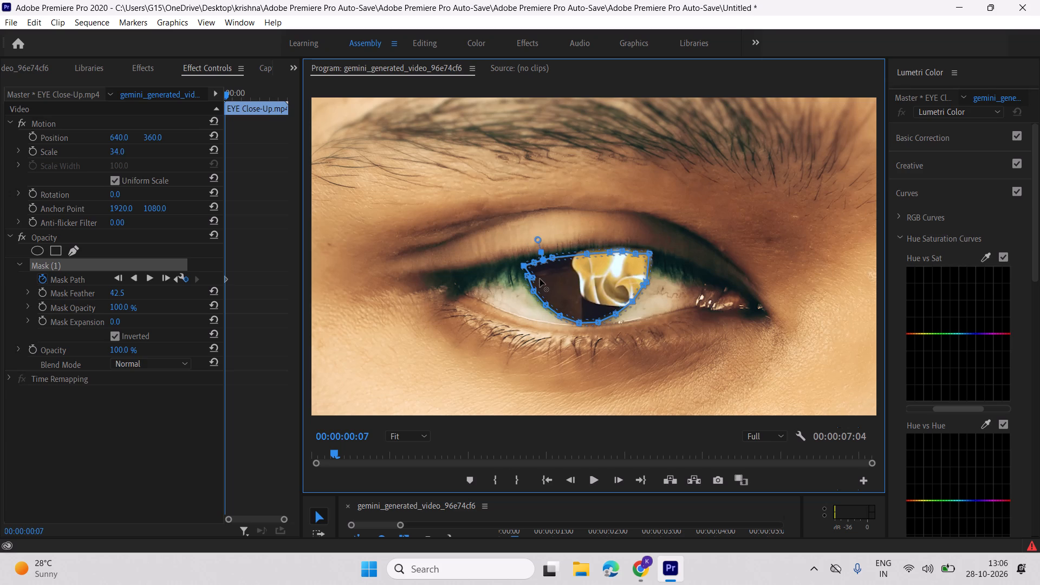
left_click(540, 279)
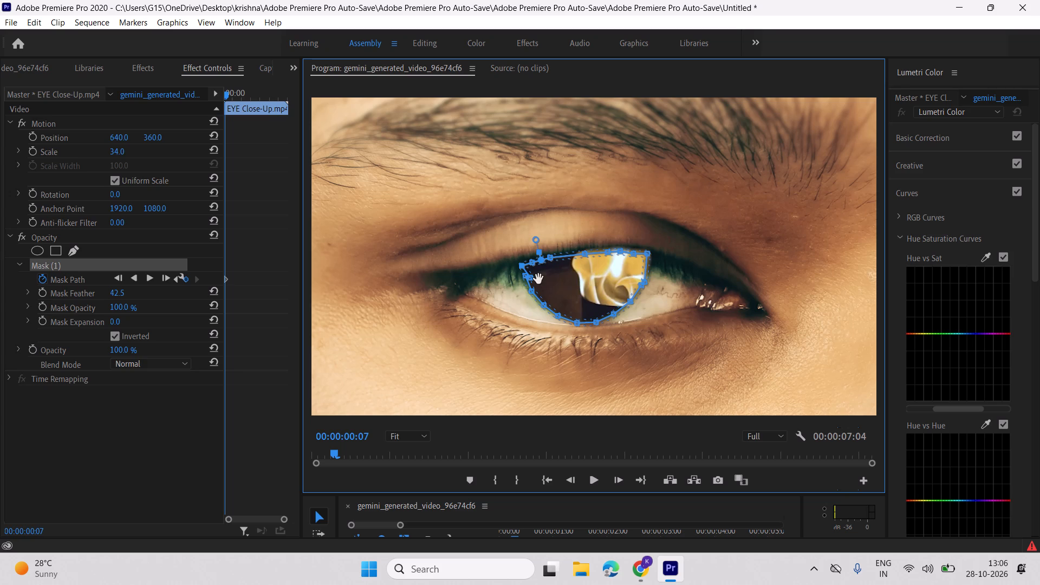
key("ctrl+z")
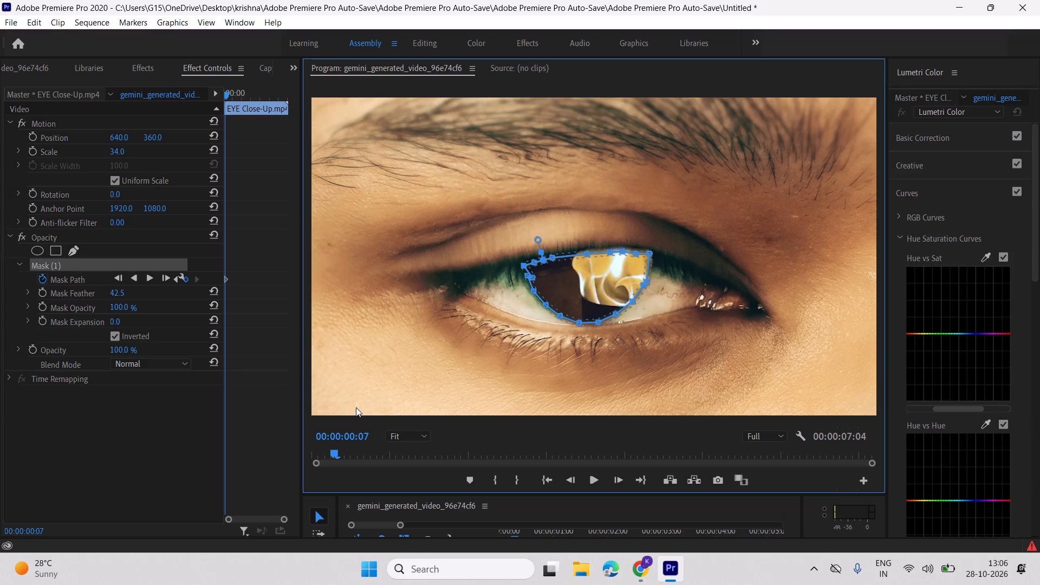
In an enlarged preview at 00:00:00:07, align the mask's upper left corner and left edge points with the eyelid and iris edge.
key("grave")
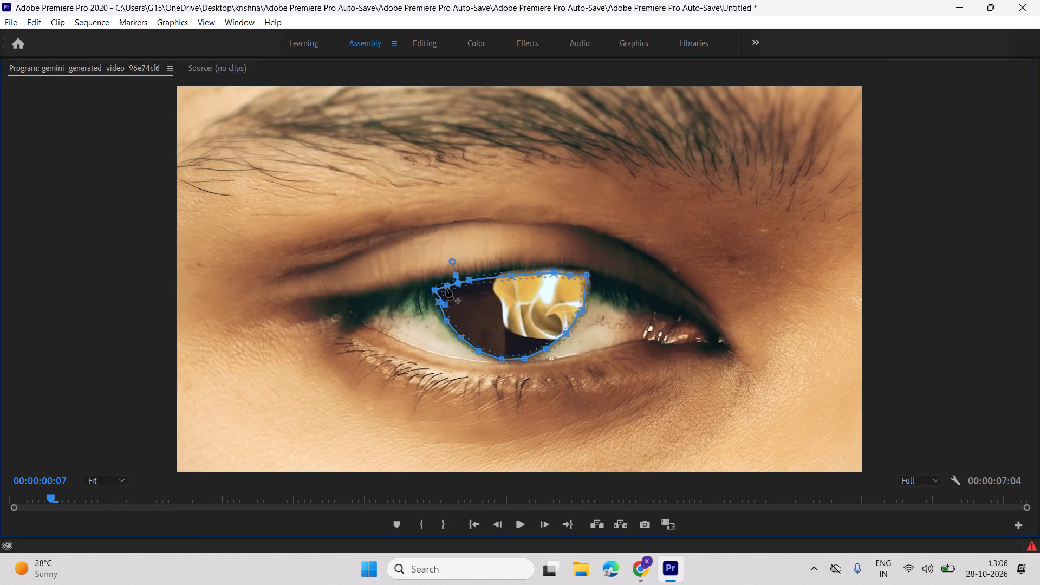
left_click(448, 287)
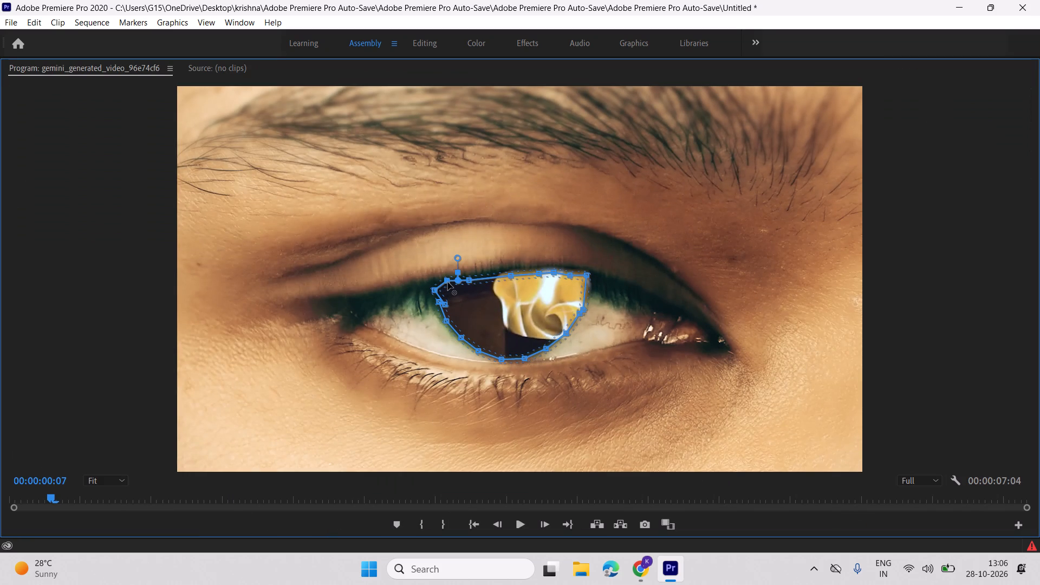
left_click_drag(435, 292, 432, 284)
left_click_drag(448, 310, 448, 309)
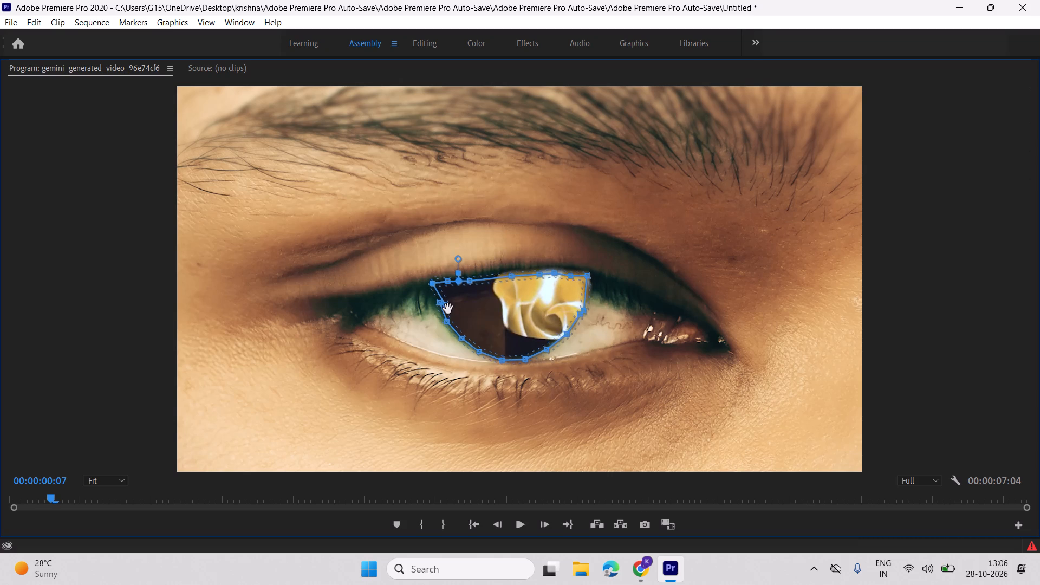
left_click_drag(448, 309, 443, 305)
key("ctrl+z")
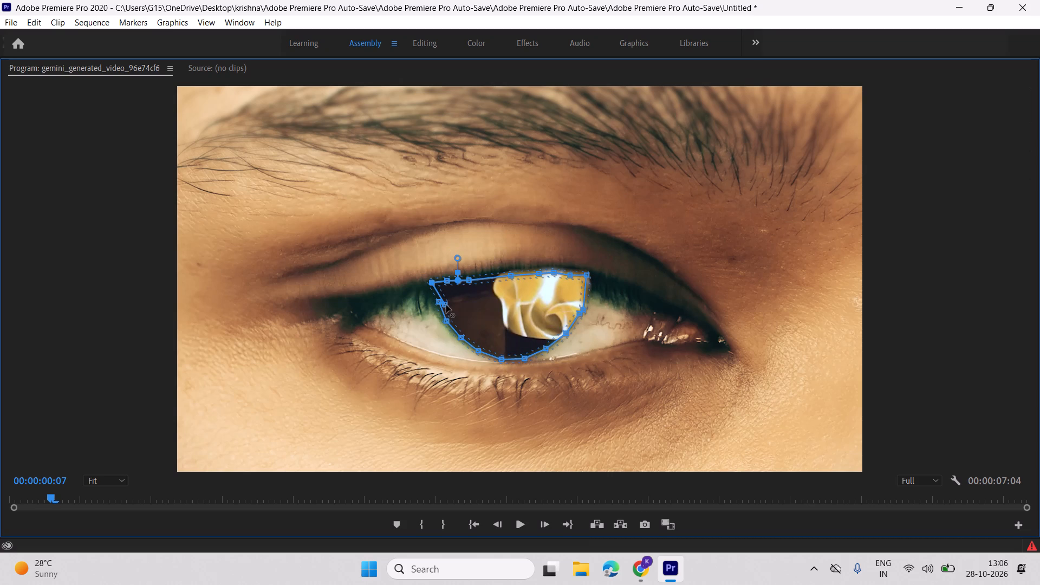
left_click_drag(447, 305, 437, 300)
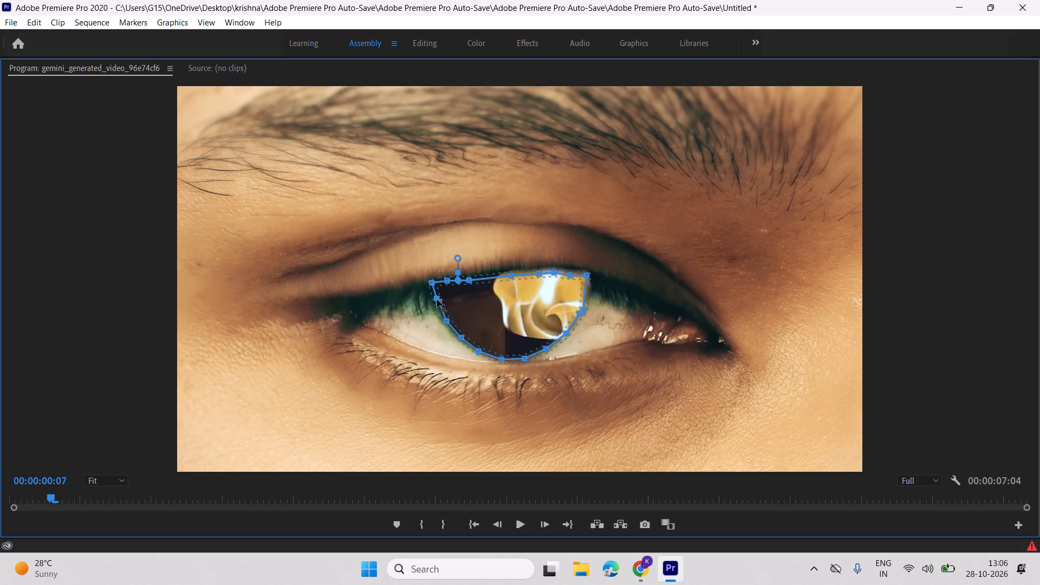
left_click_drag(437, 300, 435, 300)
key("grave")
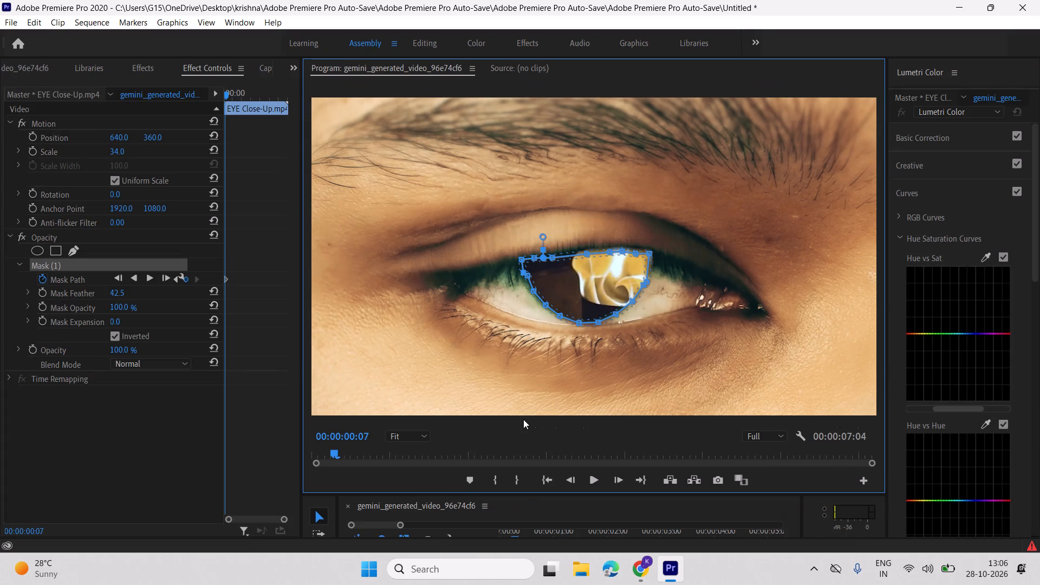
Advance to 00:00:00:08 and raise the mask's four upper left points to the eyelid edge.
left_click(262, 342)
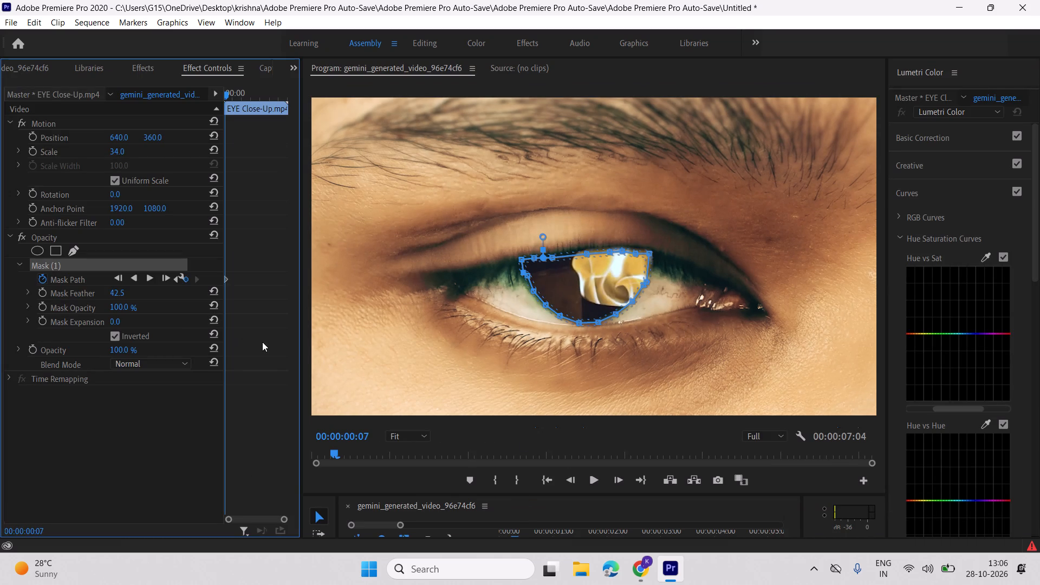
key("Right")
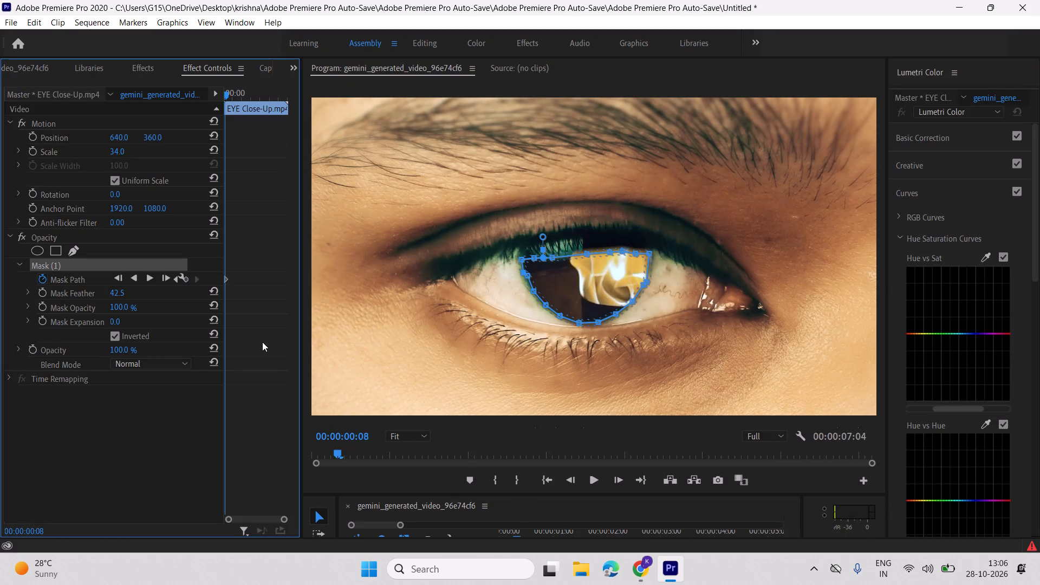
left_click_drag(523, 260, 522, 259)
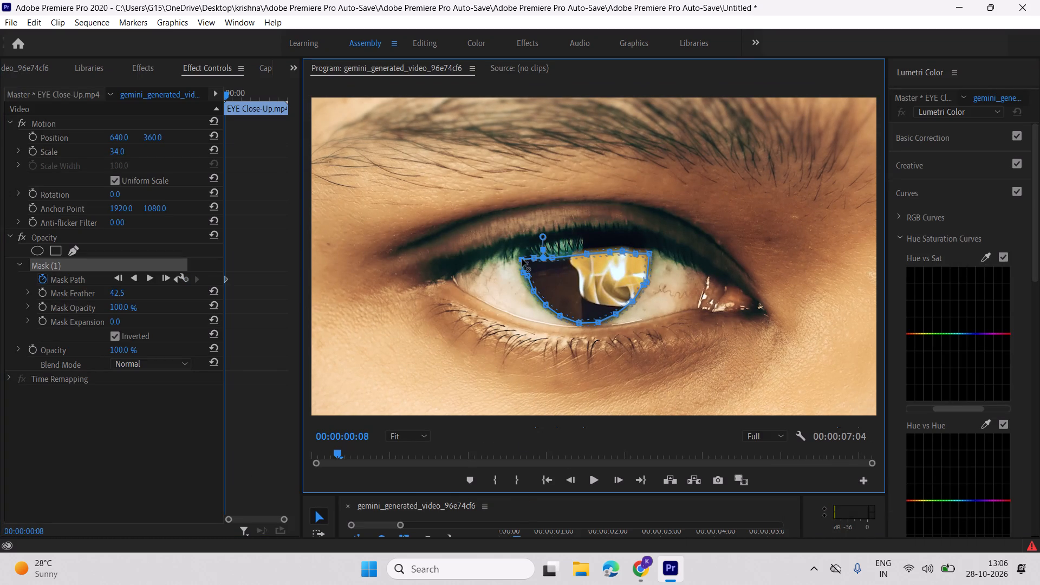
left_click_drag(522, 259, 521, 246)
left_click_drag(531, 259, 532, 258)
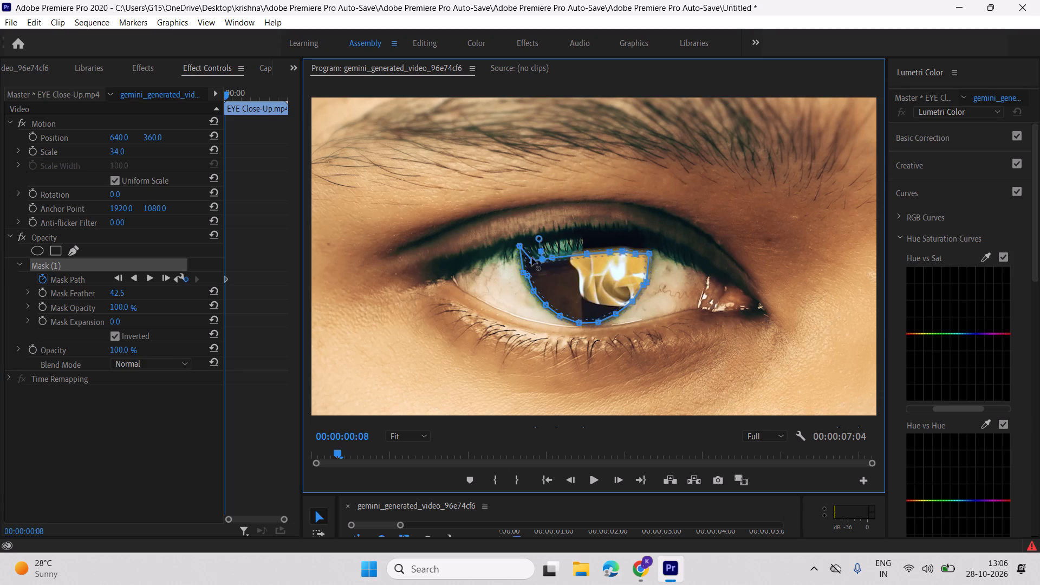
left_click_drag(532, 258, 531, 243)
left_click_drag(542, 252, 543, 246)
left_click_drag(552, 260, 553, 242)
Raise the mask's top middle and upper right points to the eyelid edge at 00:00:00:08, following the iris's curve.
left_click(589, 255)
left_click_drag(588, 253, 588, 244)
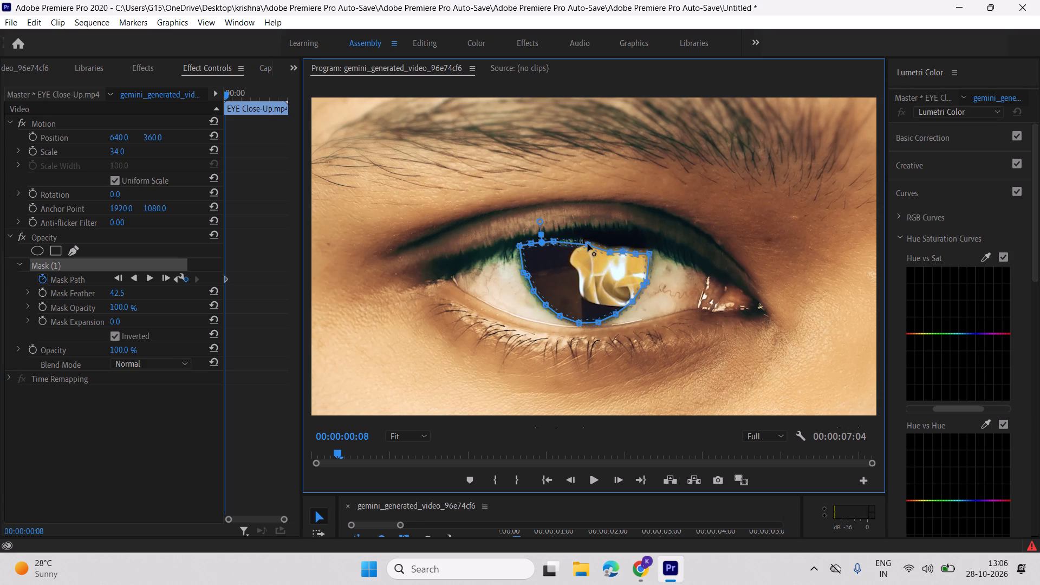
left_click_drag(588, 244, 588, 238)
left_click_drag(610, 255, 612, 241)
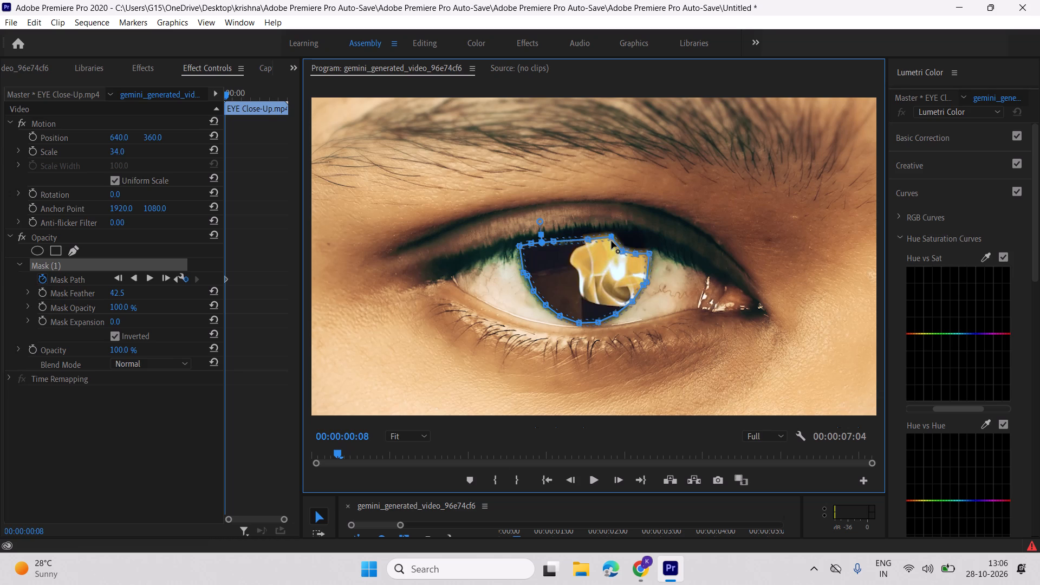
left_click_drag(612, 241, 615, 238)
left_click_drag(622, 253, 628, 242)
left_click_drag(636, 256, 637, 244)
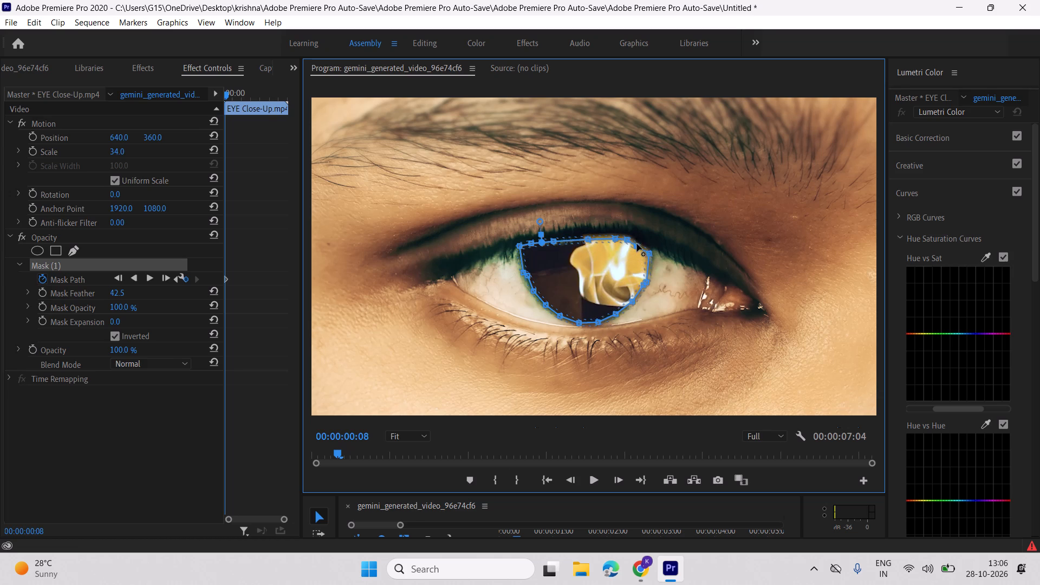
left_click_drag(637, 244, 641, 242)
left_click_drag(648, 251, 650, 244)
Advance to 00:00:00:09 and align the mask's upper left corner, left edge and lower left points with the iris edge.
left_click(272, 302)
key("Right")
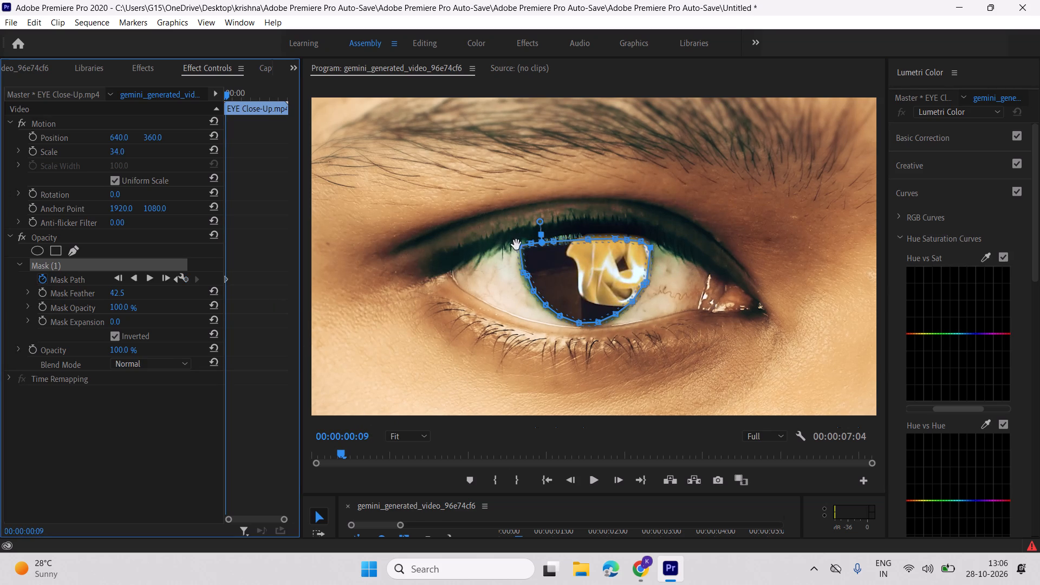
left_click_drag(521, 250, 521, 248)
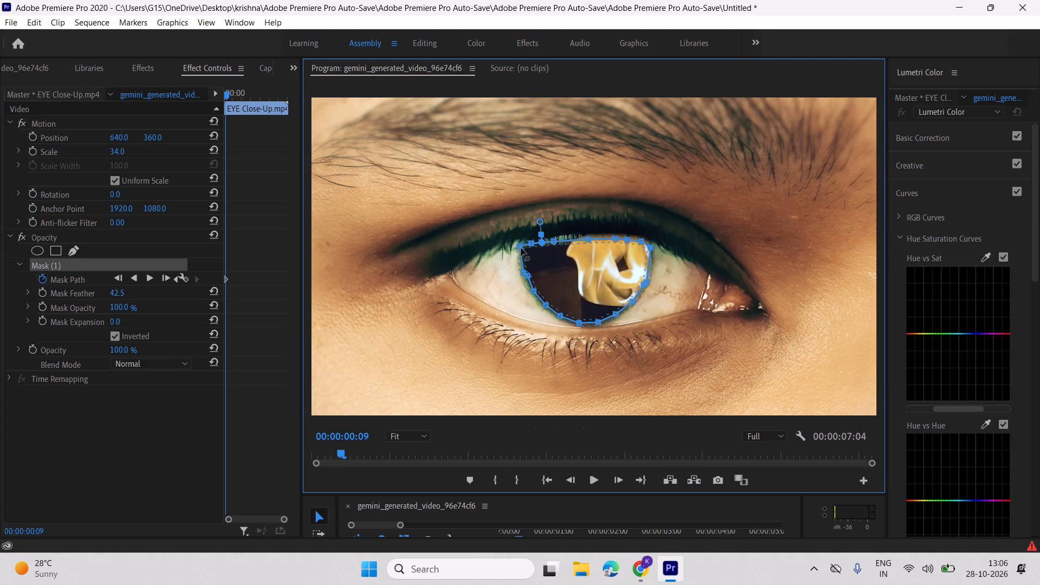
left_click_drag(521, 248, 521, 241)
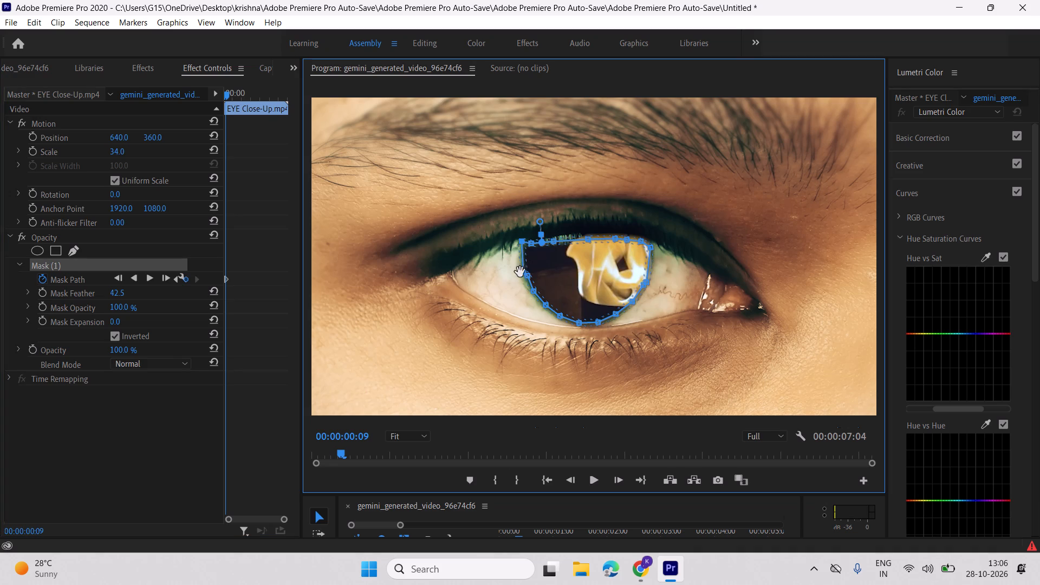
left_click_drag(523, 275, 518, 264)
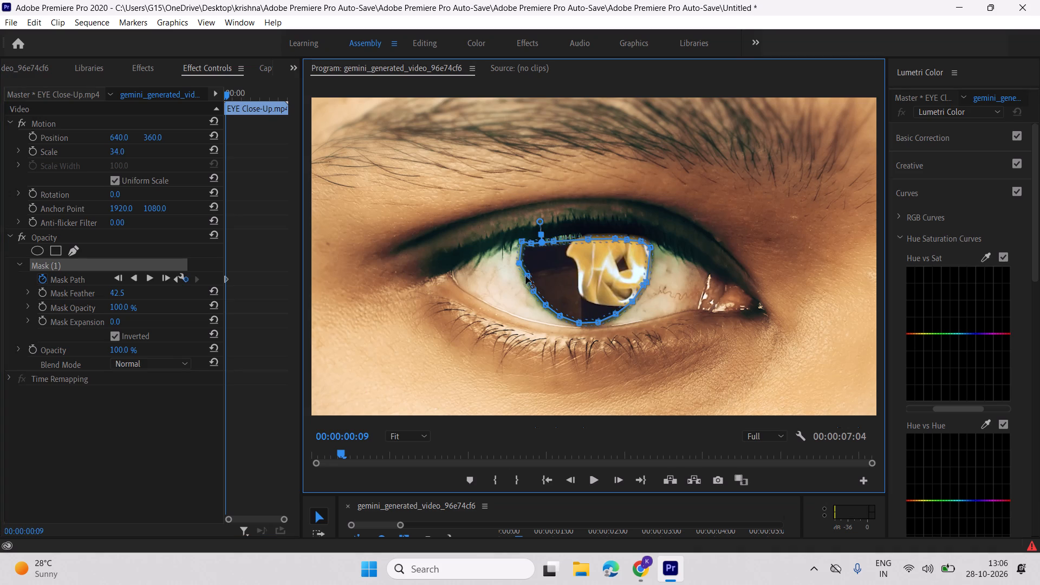
left_click(526, 276)
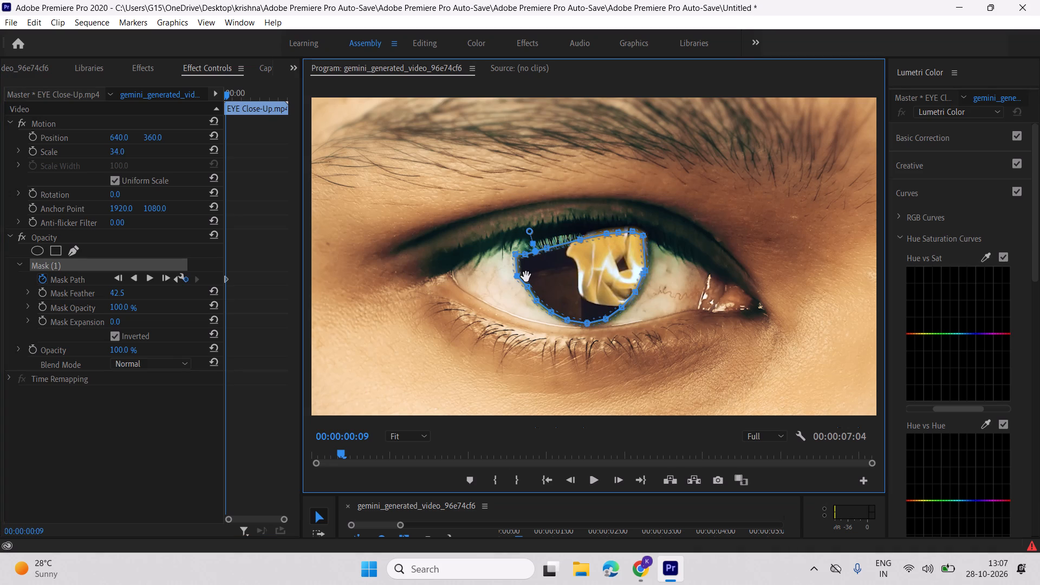
key("ctrl+z")
left_click(525, 276)
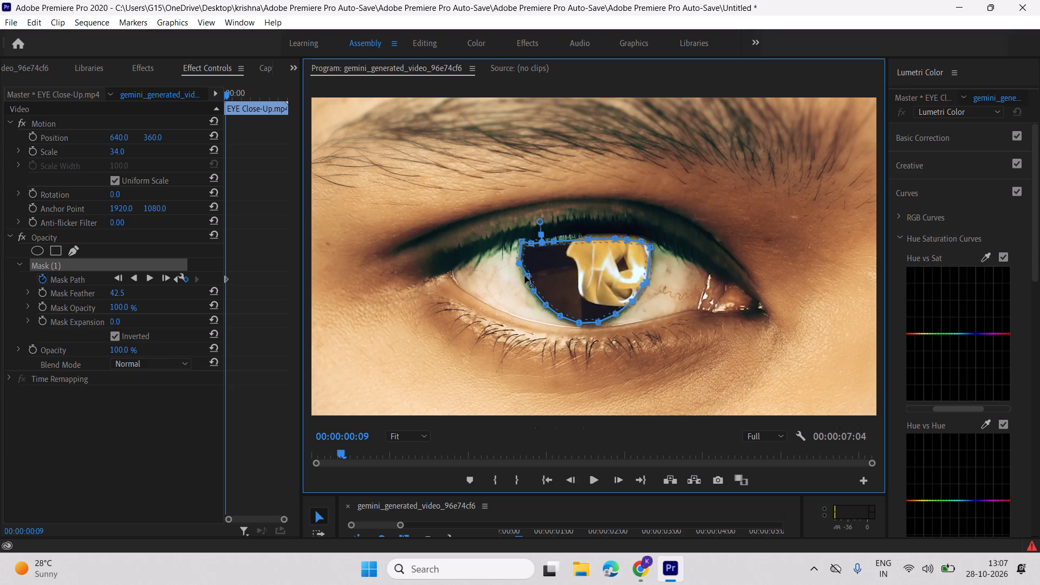
key("ctrl+z")
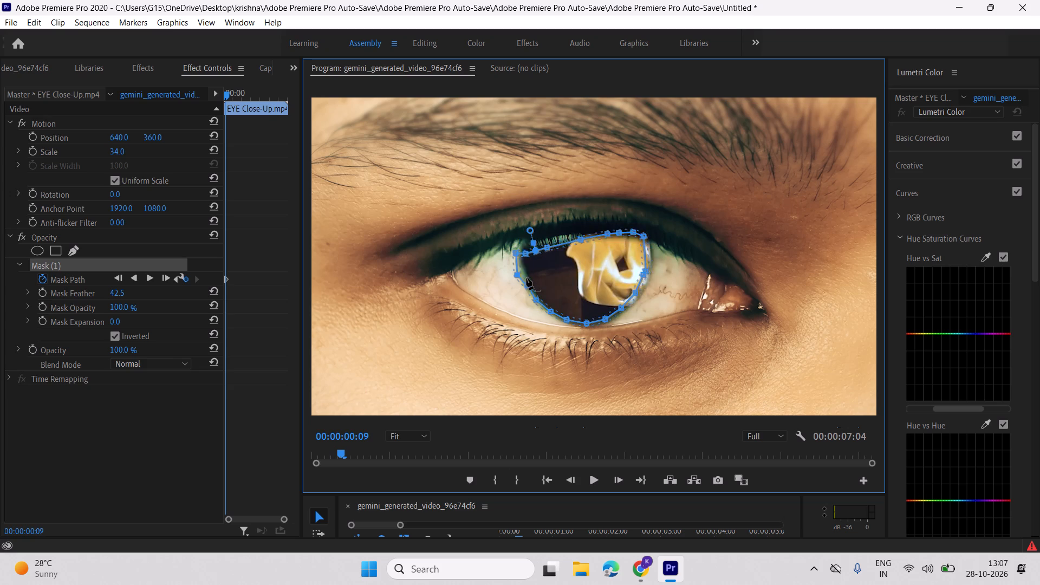
left_click_drag(528, 276, 527, 281)
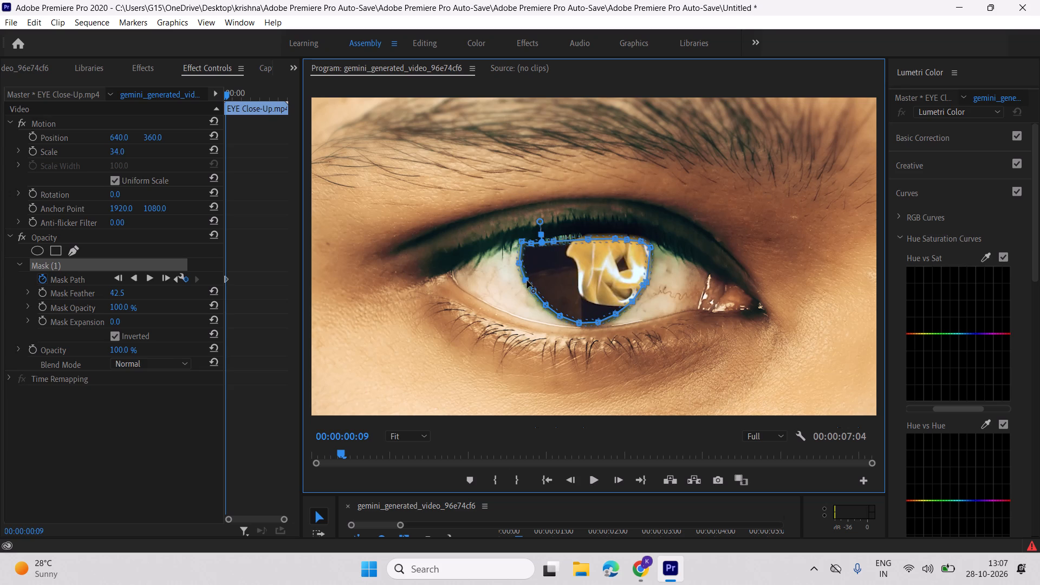
left_click_drag(527, 281, 526, 281)
left_click(557, 315)
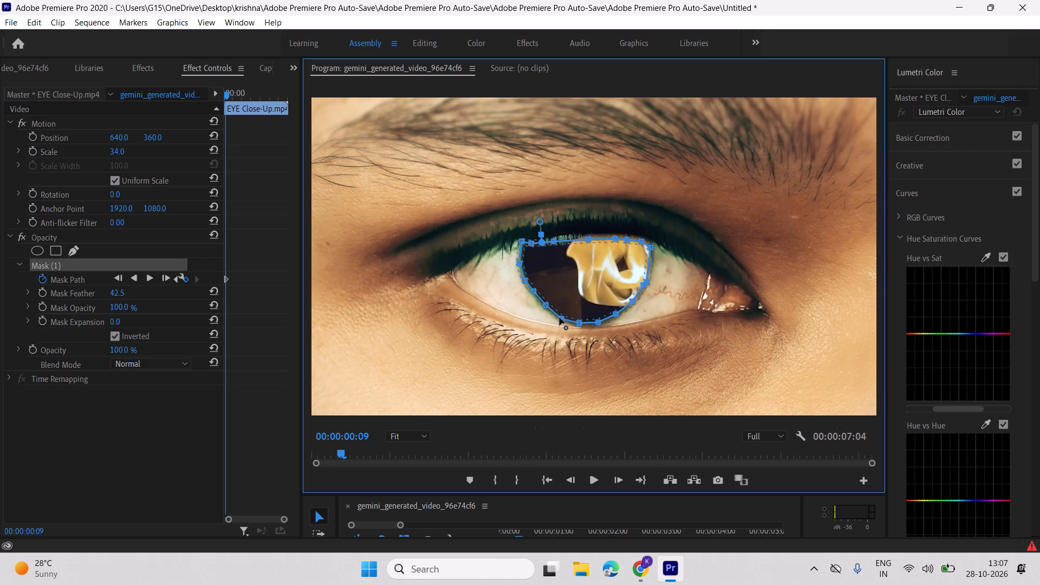
left_click(578, 323)
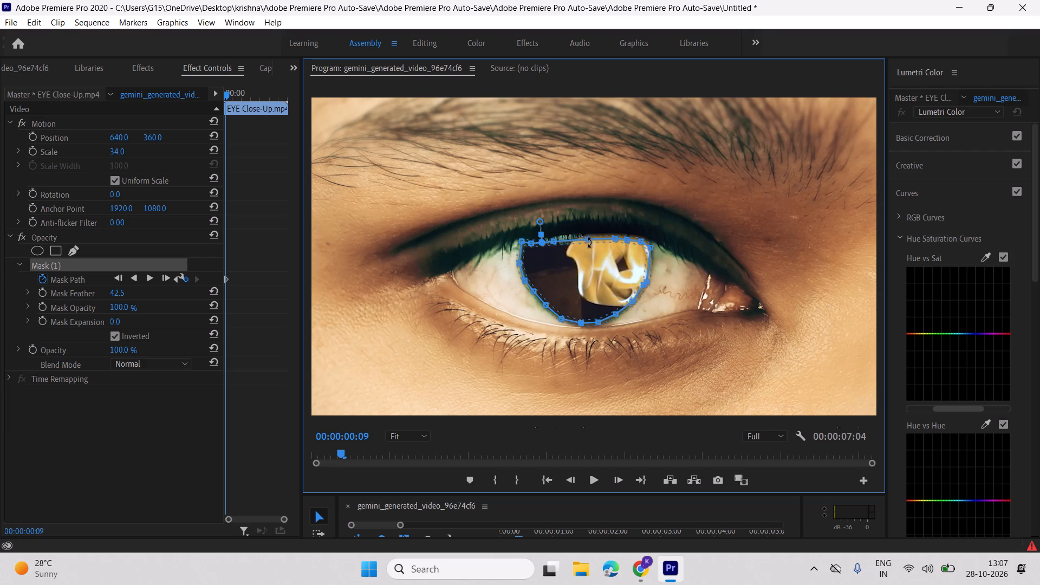
Raise the mask's top middle and upper right points to the eyelid edge at 00:00:00:09, spreading the upper left point toward the middle.
left_click_drag(597, 249, 597, 242)
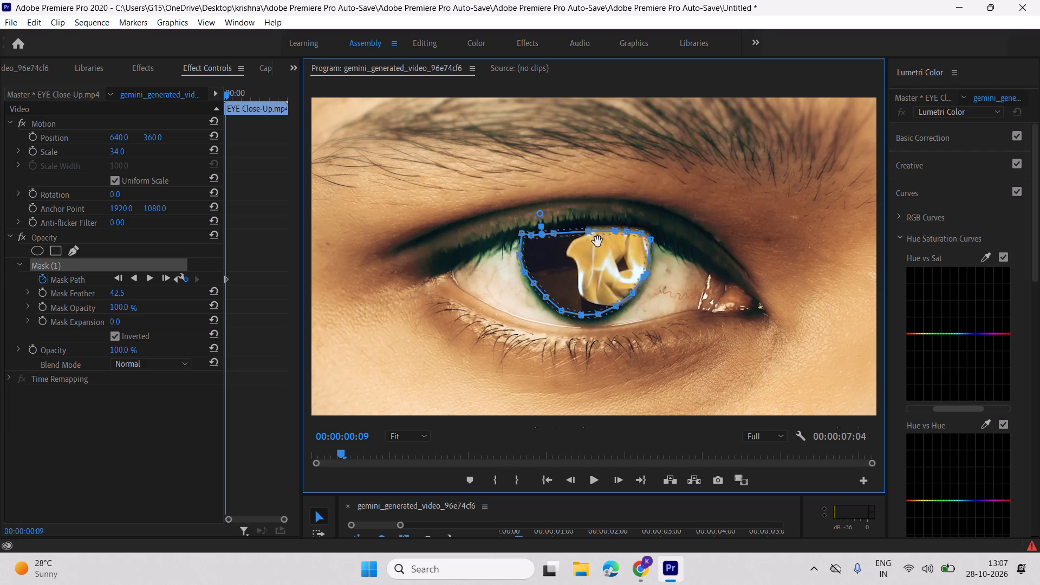
key("ctrl+z")
left_click(587, 237)
left_click_drag(587, 237, 587, 232)
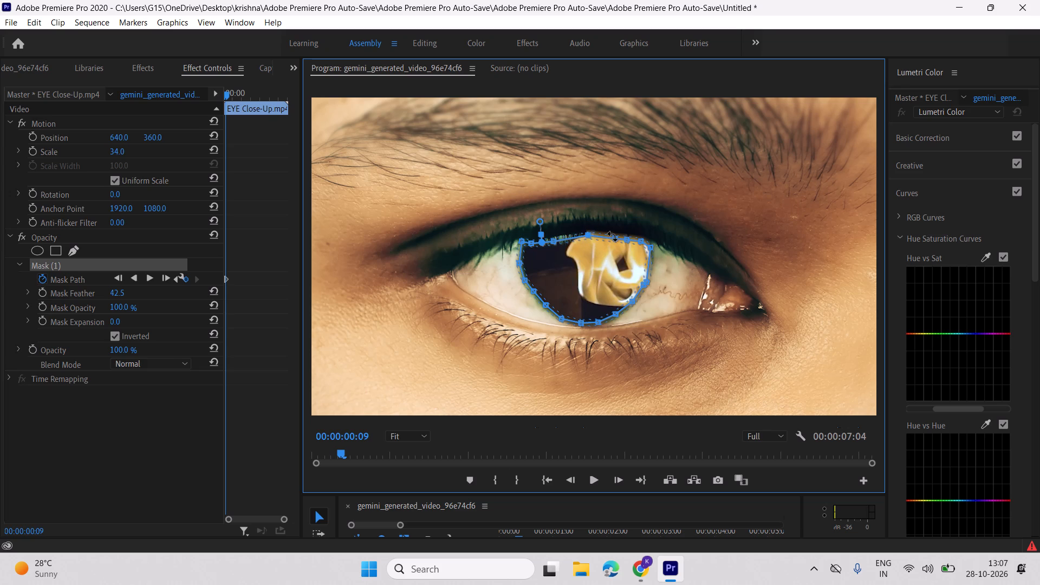
left_click(614, 238)
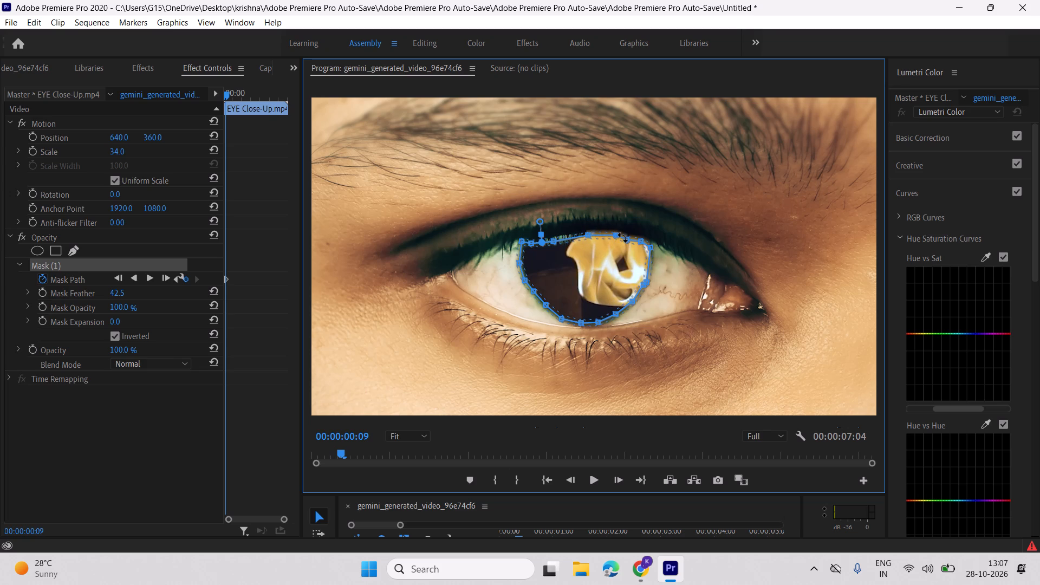
left_click(627, 240)
left_click_drag(554, 243, 554, 232)
left_click_drag(554, 232, 570, 235)
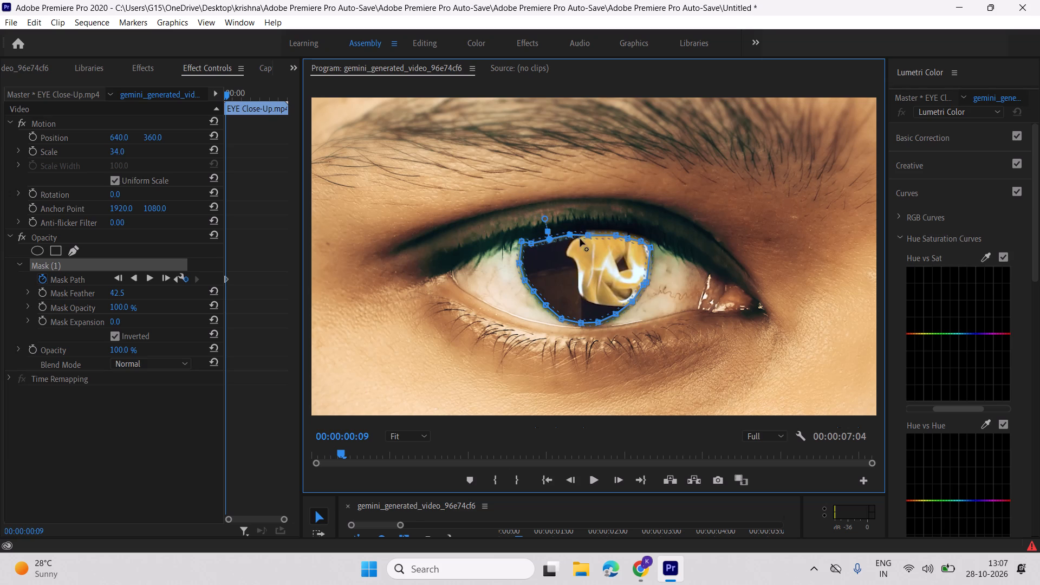
left_click(590, 237)
Advance to 00:00:00:10 and raise the mask's upper left points to the eyelid edge.
left_click(252, 415)
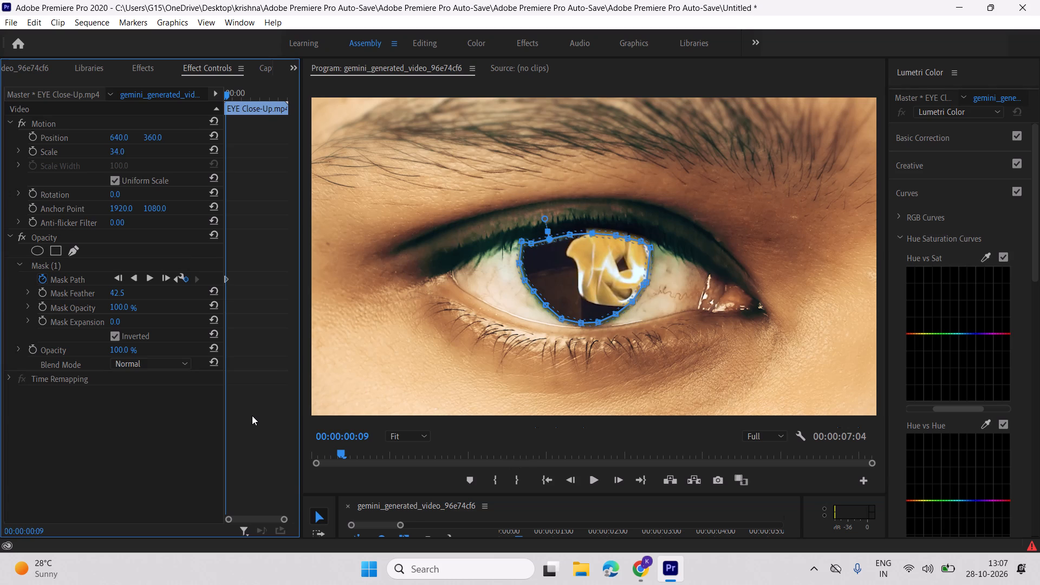
key("Right")
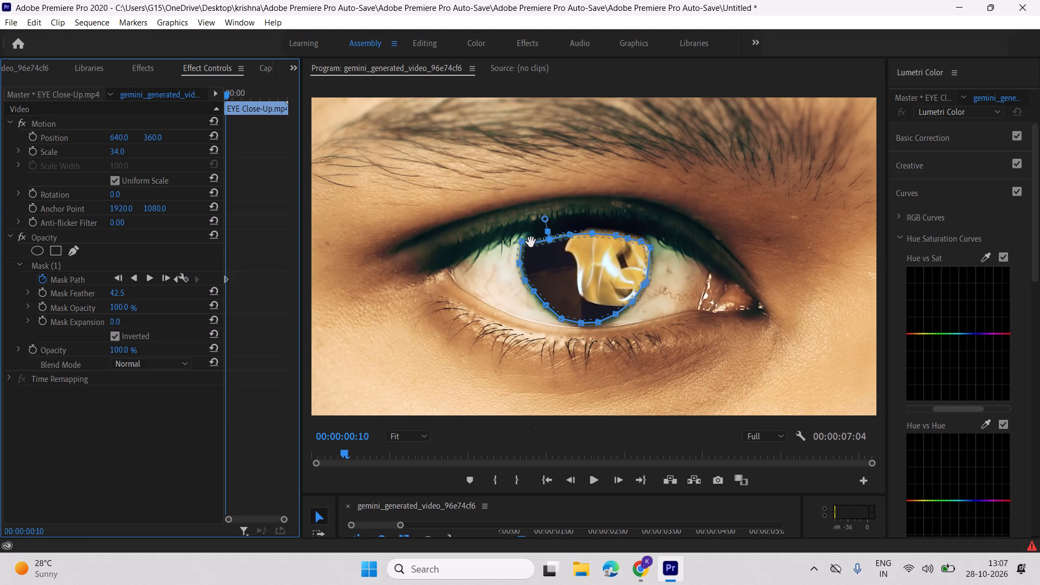
left_click_drag(531, 242, 531, 232)
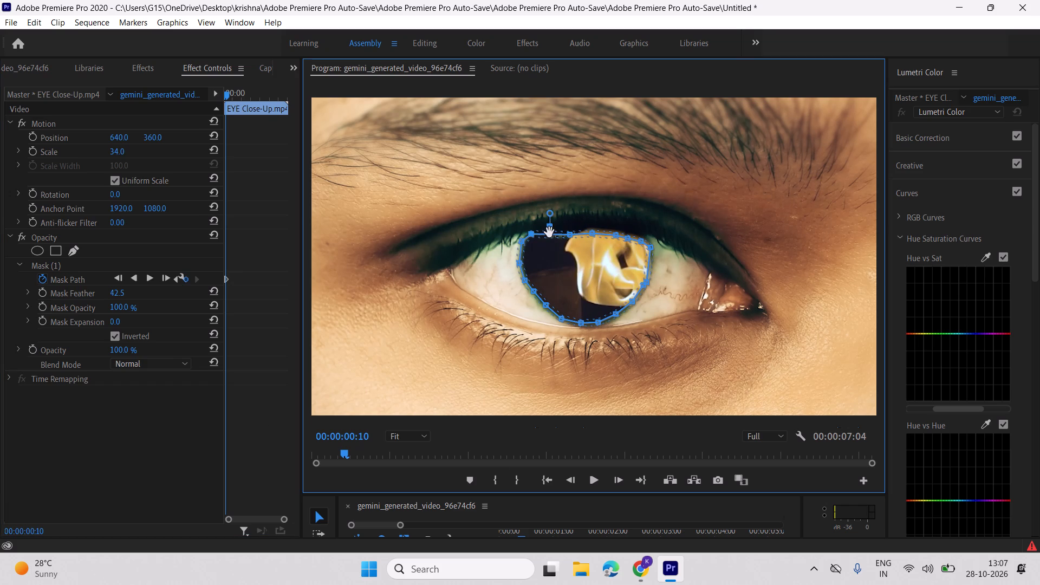
left_click_drag(573, 238, 573, 233)
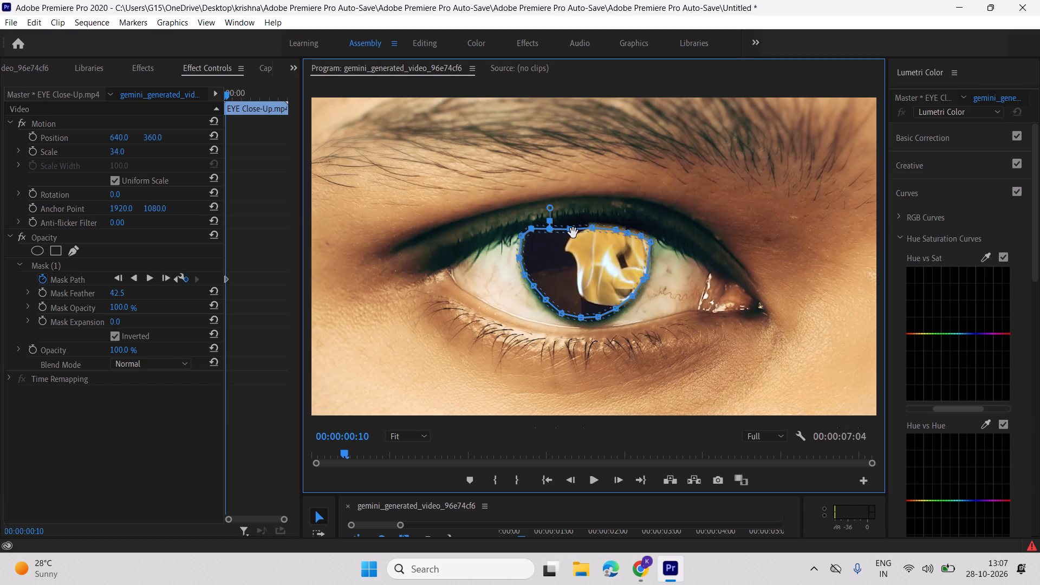
key("ctrl+z")
left_click(571, 236)
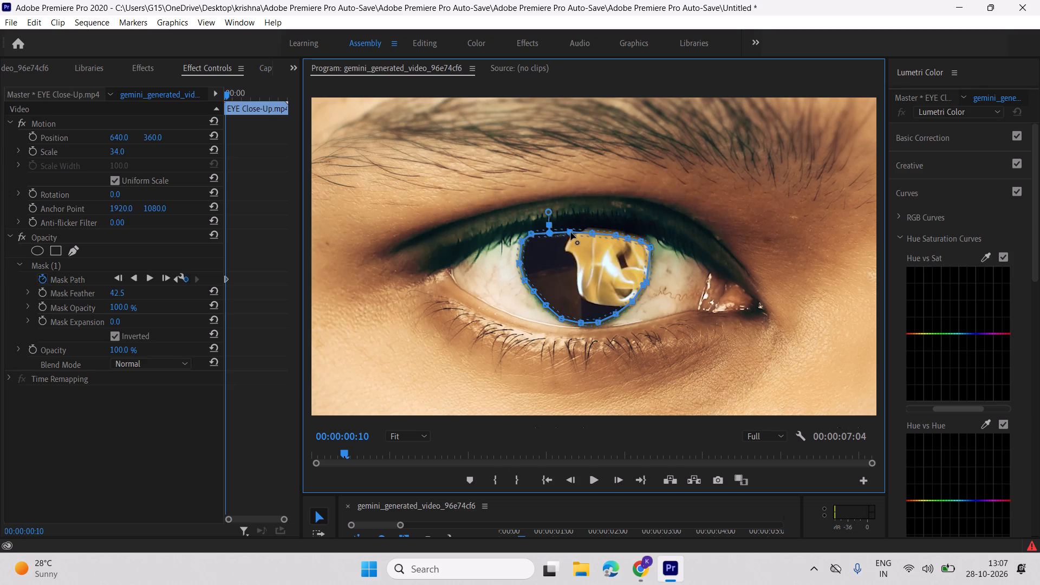
At 00:00:00:10, raise the mask's top middle and upper right points to the eyelid edge and pull the right corner point slightly inward.
left_click_drag(592, 234, 593, 229)
left_click_drag(616, 237, 616, 238)
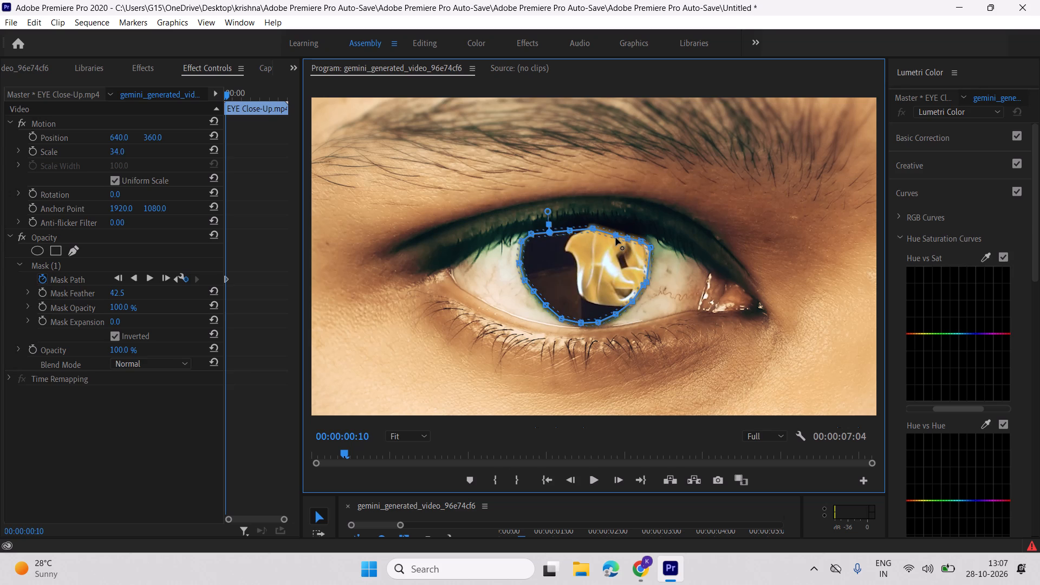
left_click_drag(616, 238, 619, 230)
left_click_drag(627, 240, 630, 238)
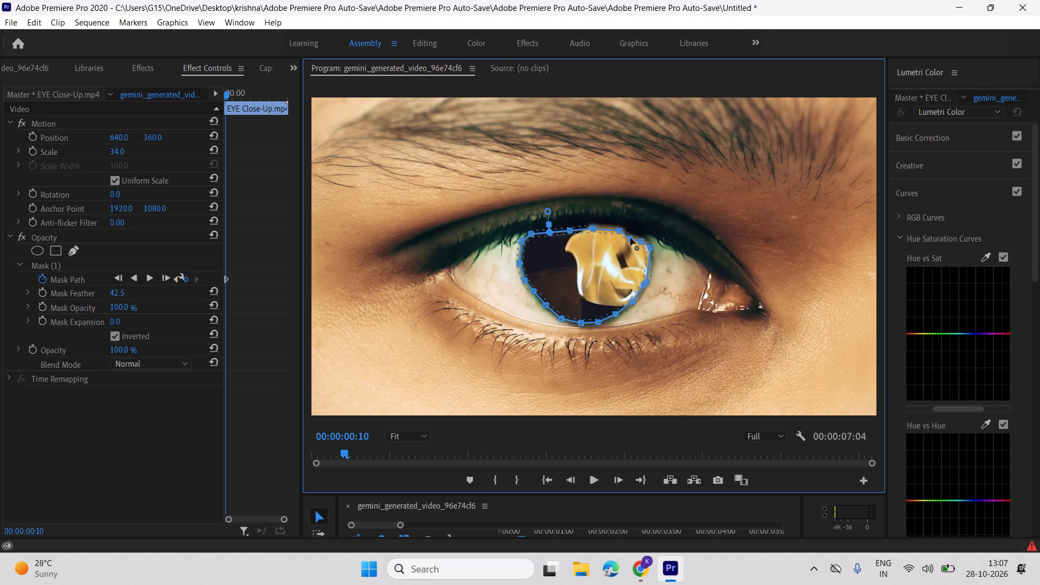
left_click_drag(630, 238, 633, 234)
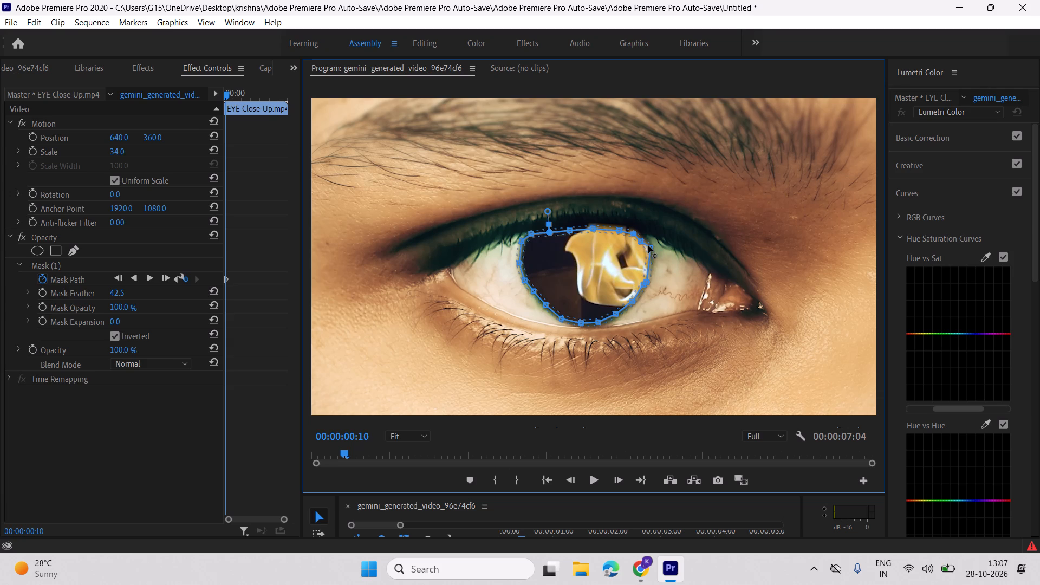
left_click(648, 245)
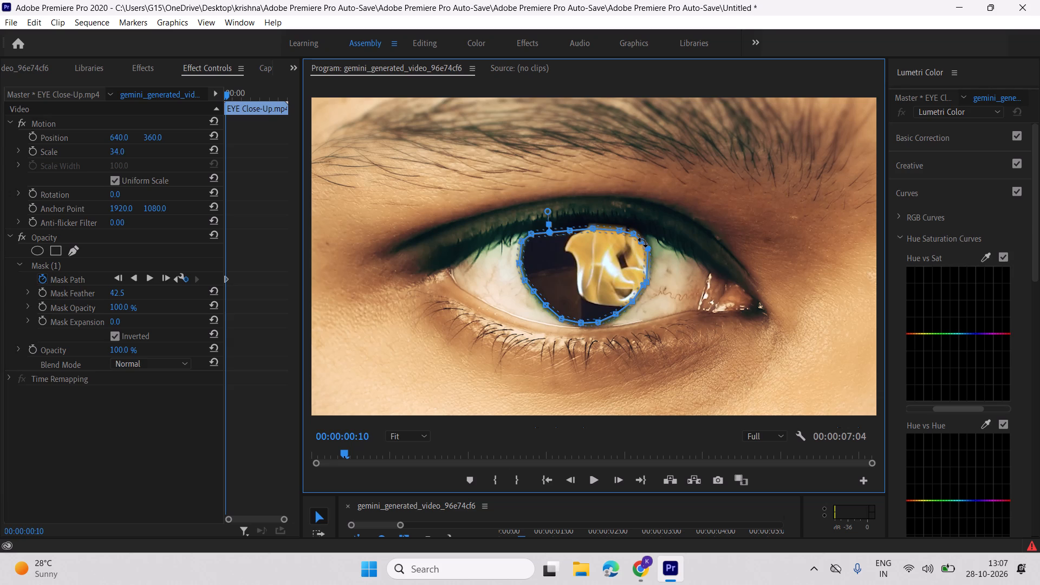
left_click(639, 241)
Advance to 00:00:00:11 and nudge the mask's top middle and upper right points up to the eyelid and iris edge.
left_click(244, 318)
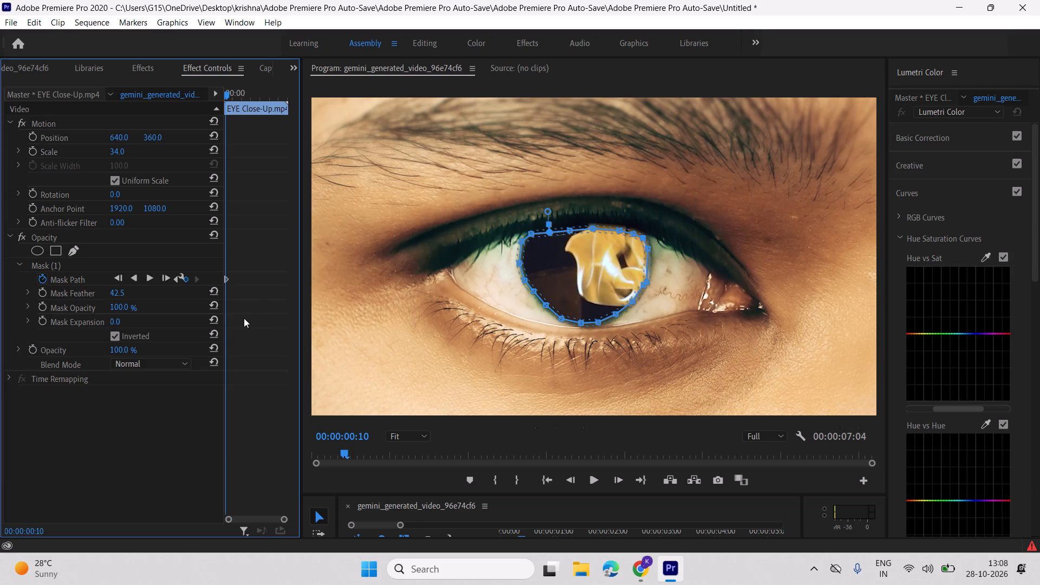
key("Right")
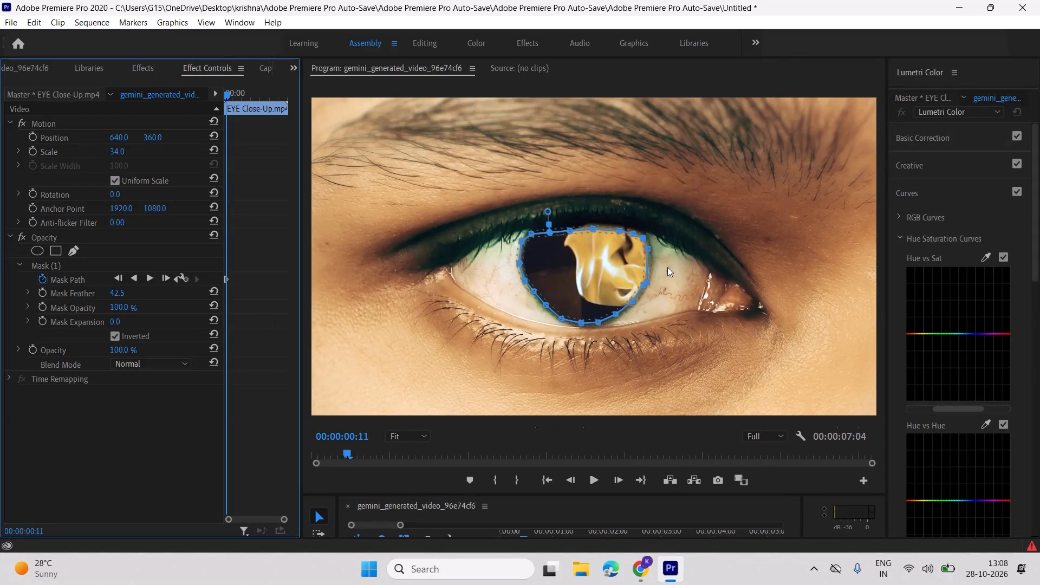
left_click_drag(594, 232, 593, 228)
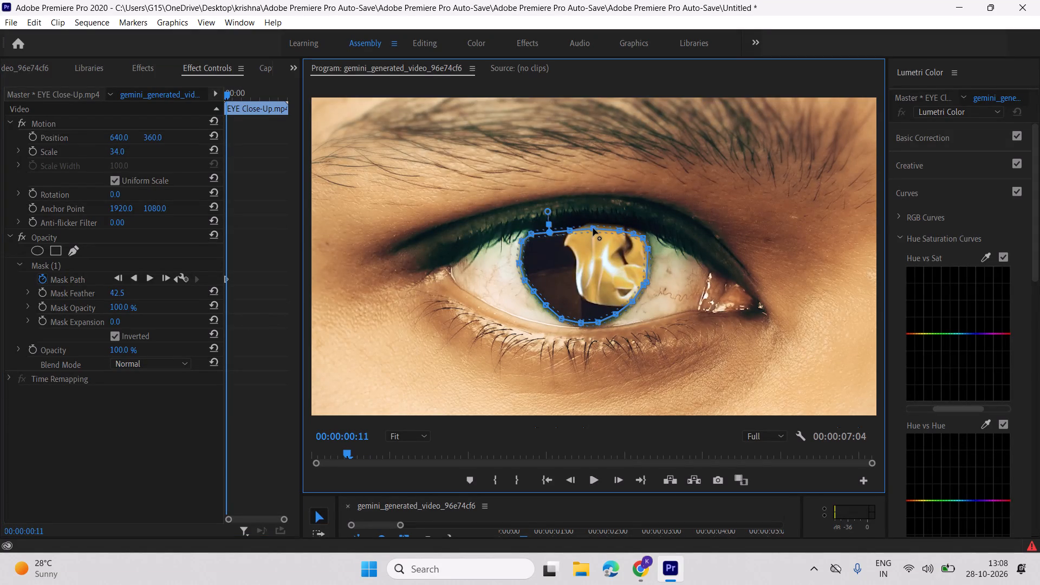
left_click_drag(593, 228, 593, 226)
left_click(621, 232)
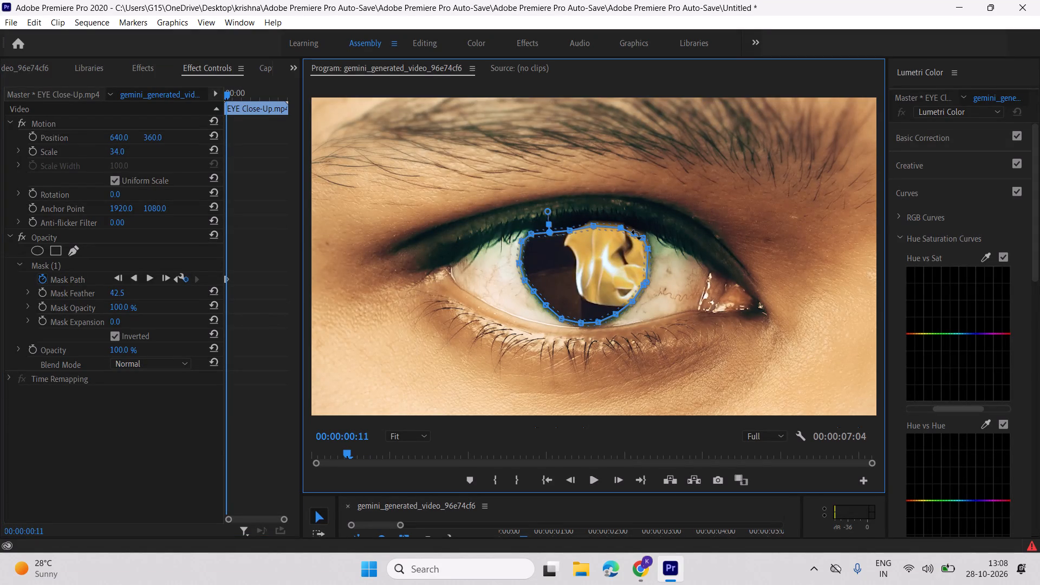
left_click(635, 235)
left_click_drag(635, 235, 635, 233)
left_click_drag(635, 233, 636, 229)
left_click_drag(635, 238, 635, 233)
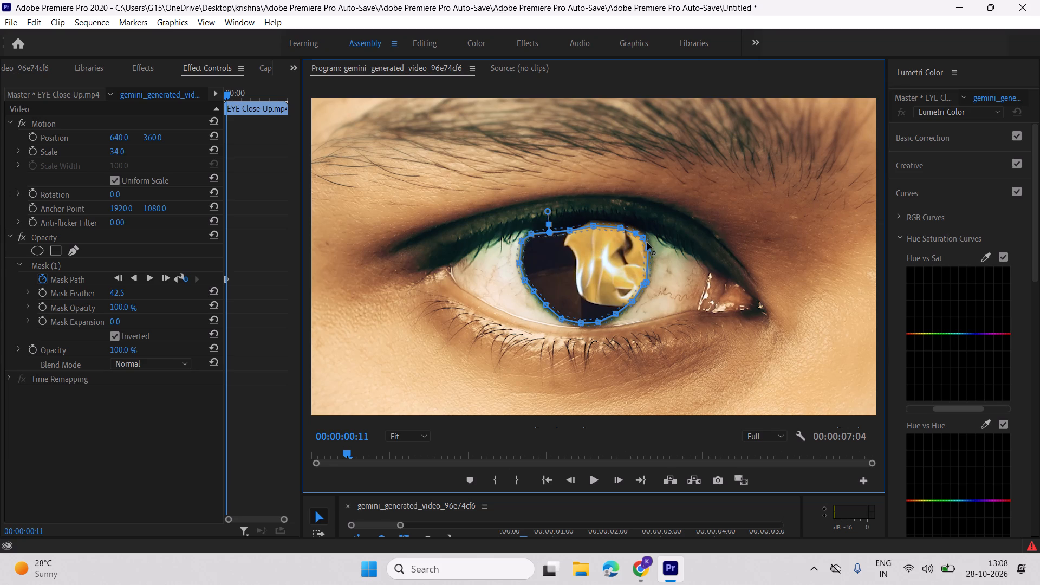
left_click(647, 243)
left_click_drag(647, 243, 651, 255)
At 00:00:00:11, raise the mask's upper left and top middle points to the eyelid edge, undoing the accidental shift of the whole mask.
left_click_drag(651, 255, 652, 257)
left_click_drag(534, 236, 534, 231)
left_click(534, 231)
left_click(554, 235)
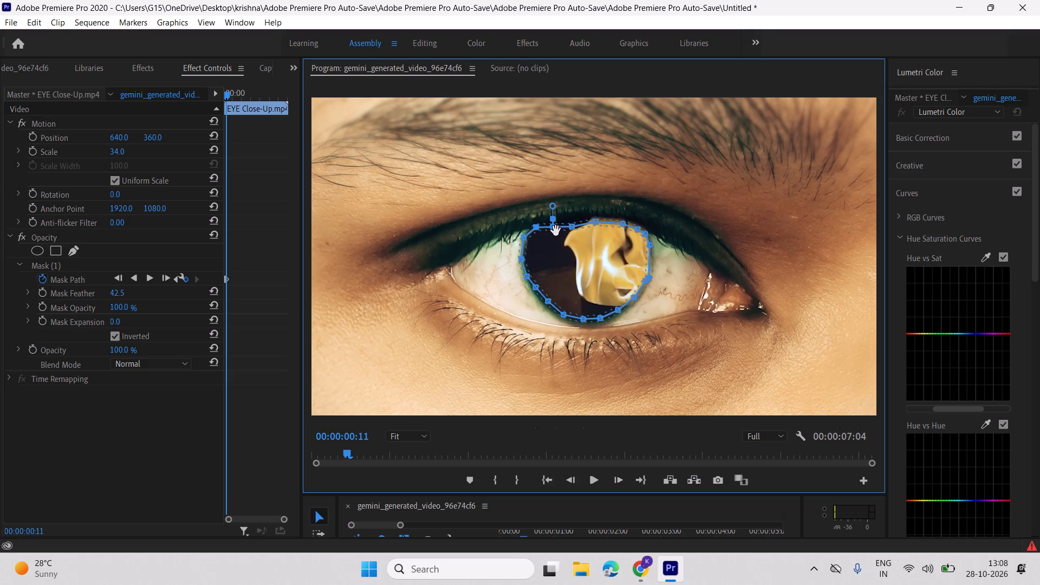
key("ctrl+z")
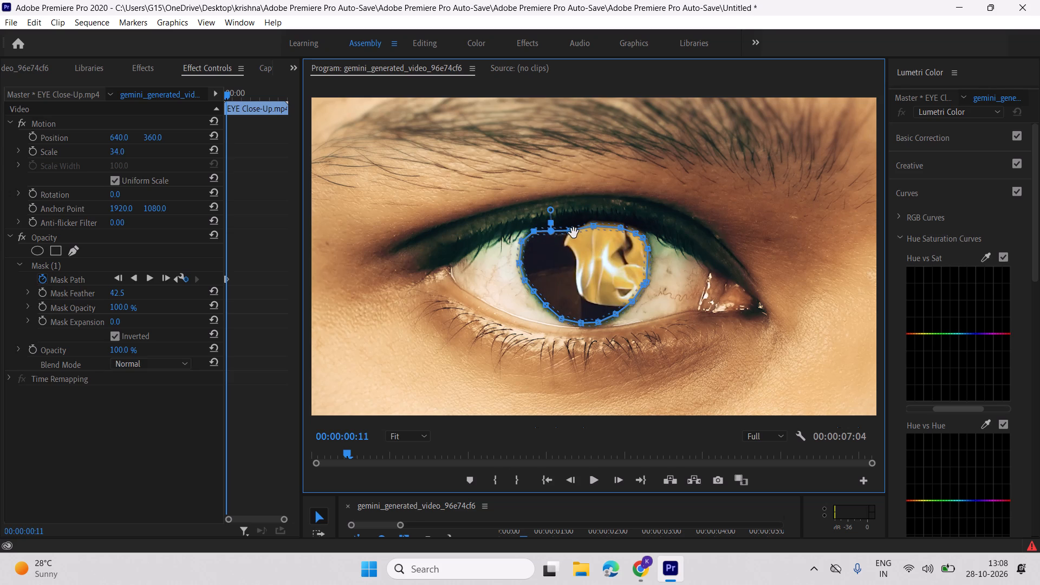
left_click(571, 232)
left_click(571, 225)
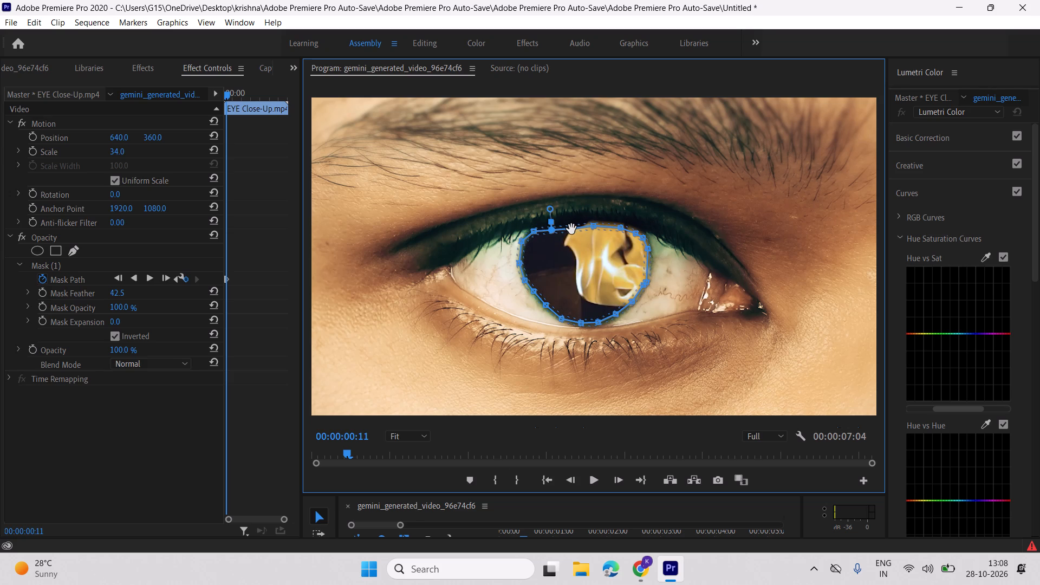
triple_click(571, 229)
left_click_drag(571, 234, 571, 224)
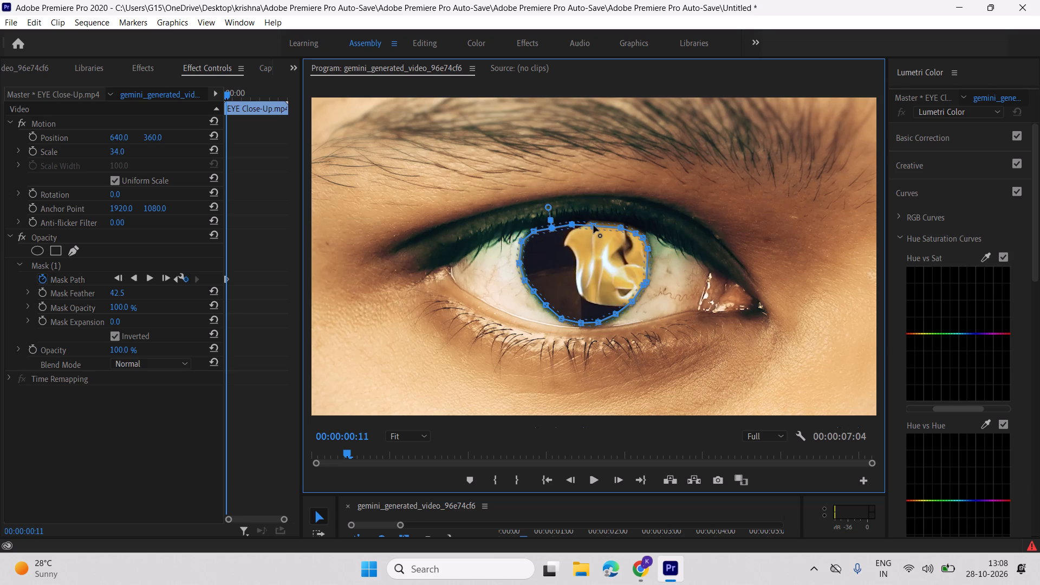
left_click(594, 225)
Advance to 00:00:00:12 and raise the mask's two top middle points to the eyelid edge, nudging the upper right point.
left_click(261, 388)
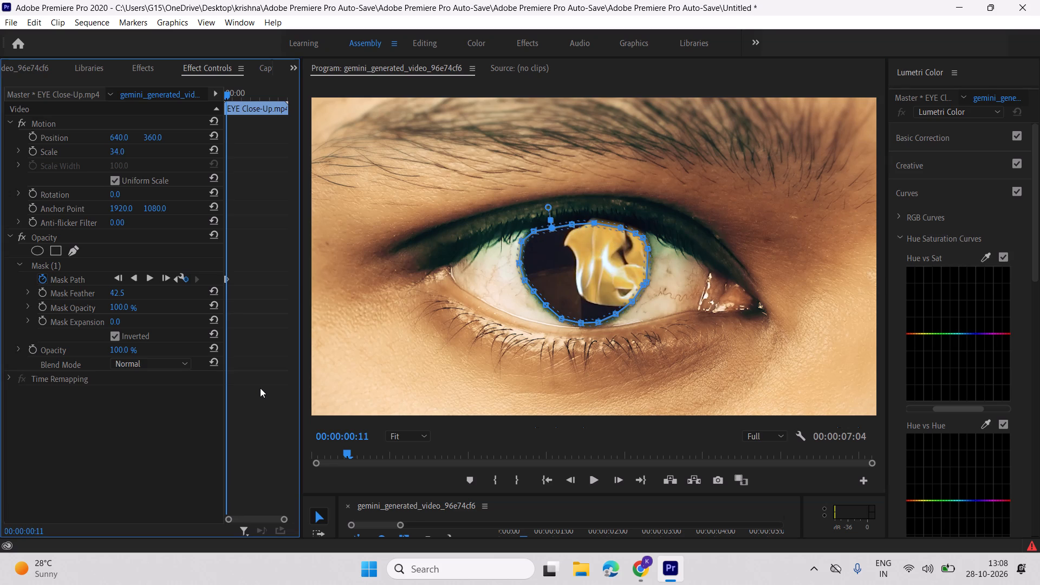
key("Right")
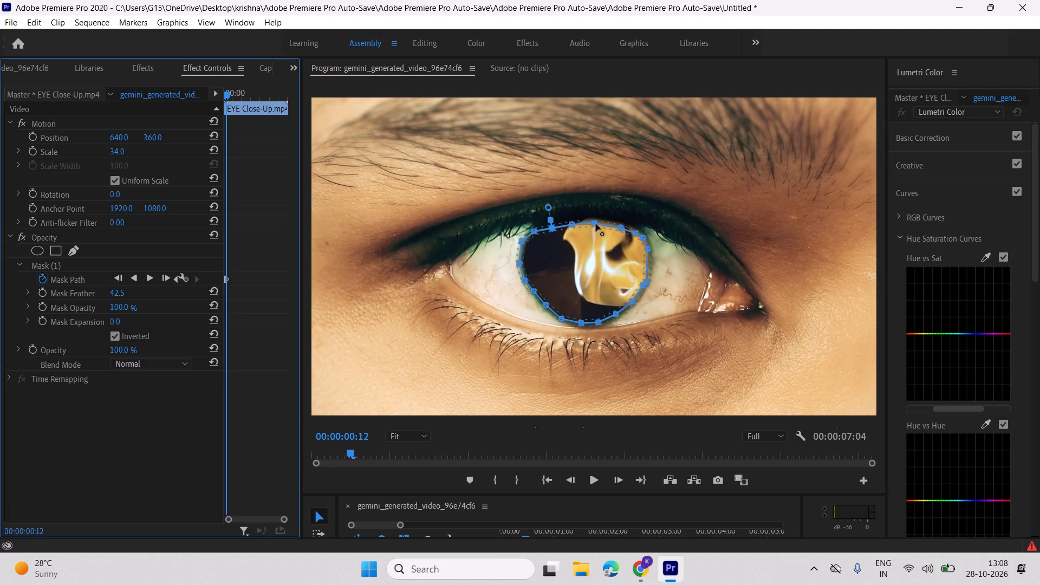
left_click_drag(573, 226, 574, 220)
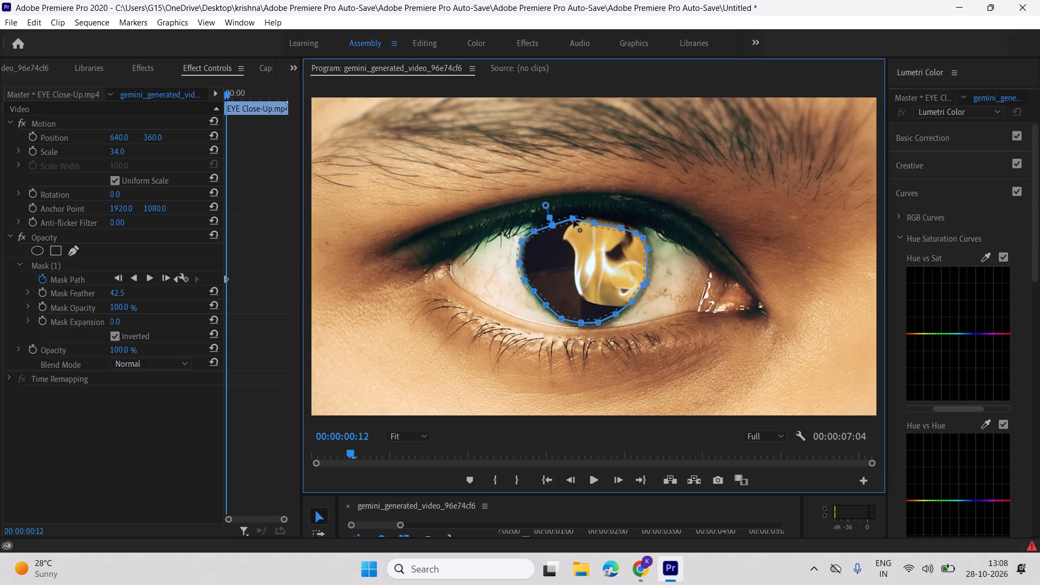
left_click_drag(574, 220, 574, 221)
left_click(597, 223)
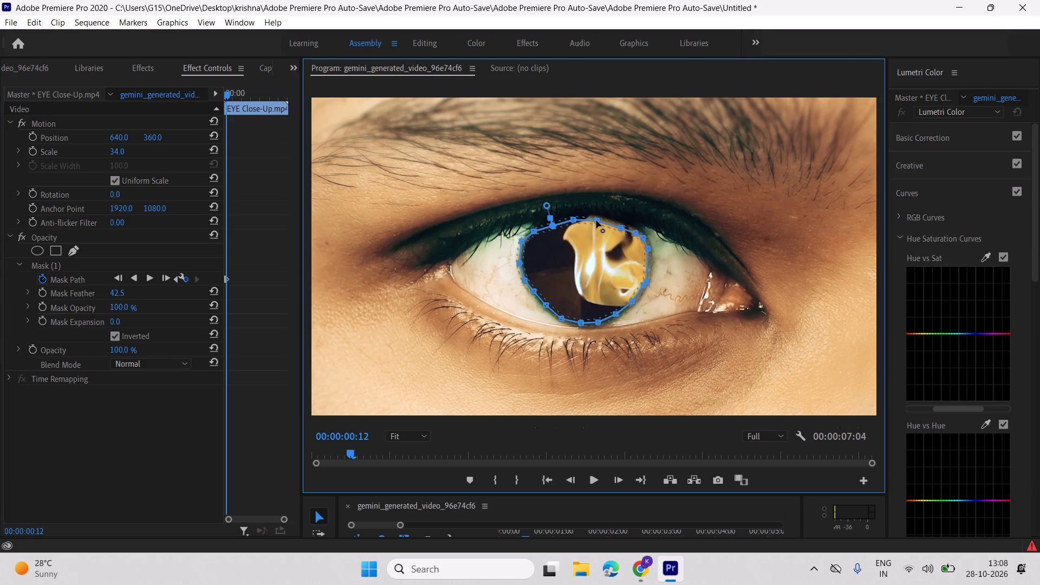
left_click(619, 229)
Advance to 00:00:00:13 and fine-tune the mask's upper left and top middle points along the eyelid edge.
left_click(240, 347)
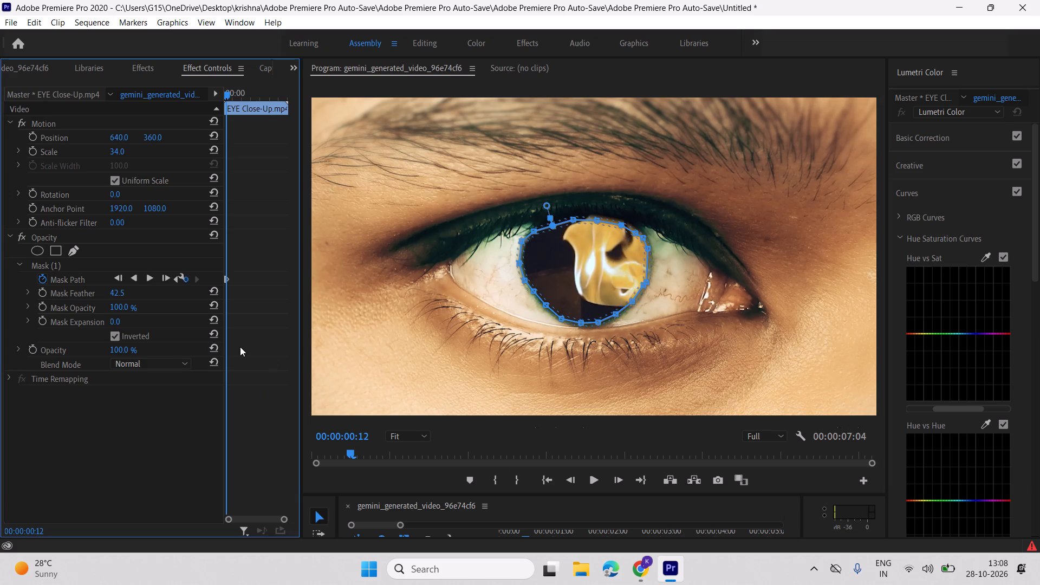
key("Right")
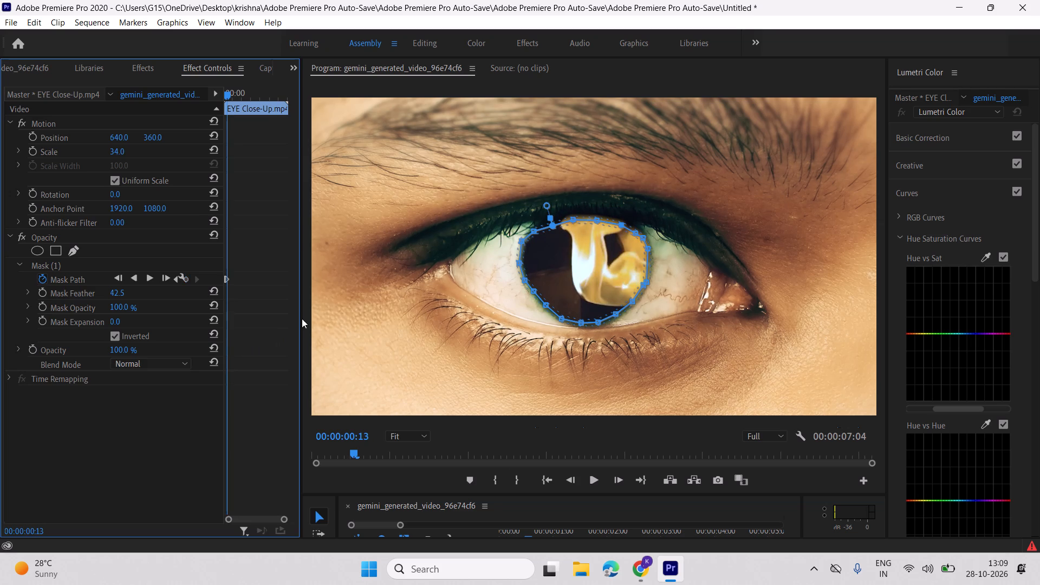
left_click(535, 232)
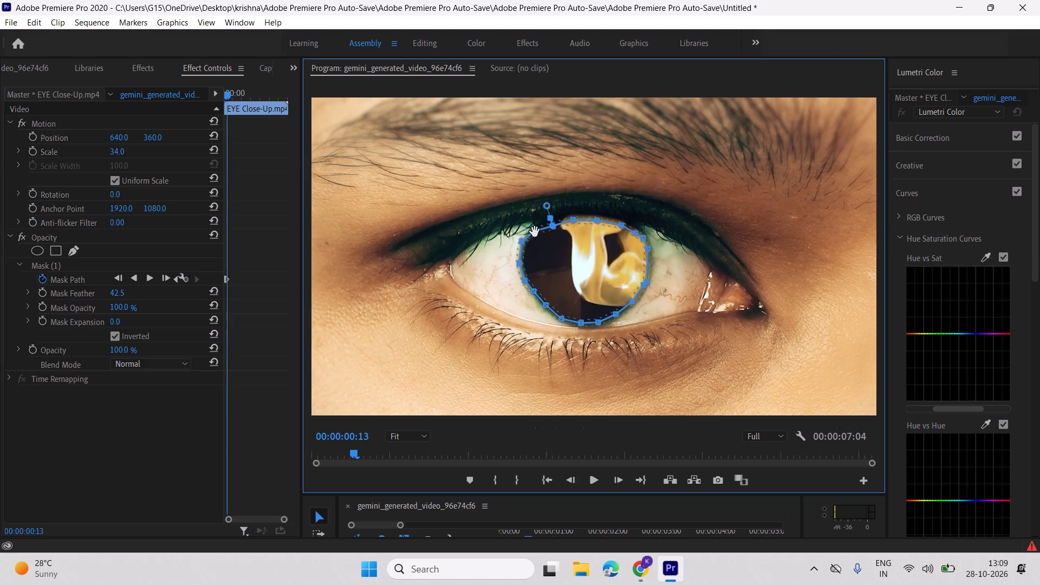
left_click_drag(552, 229, 552, 224)
left_click(572, 221)
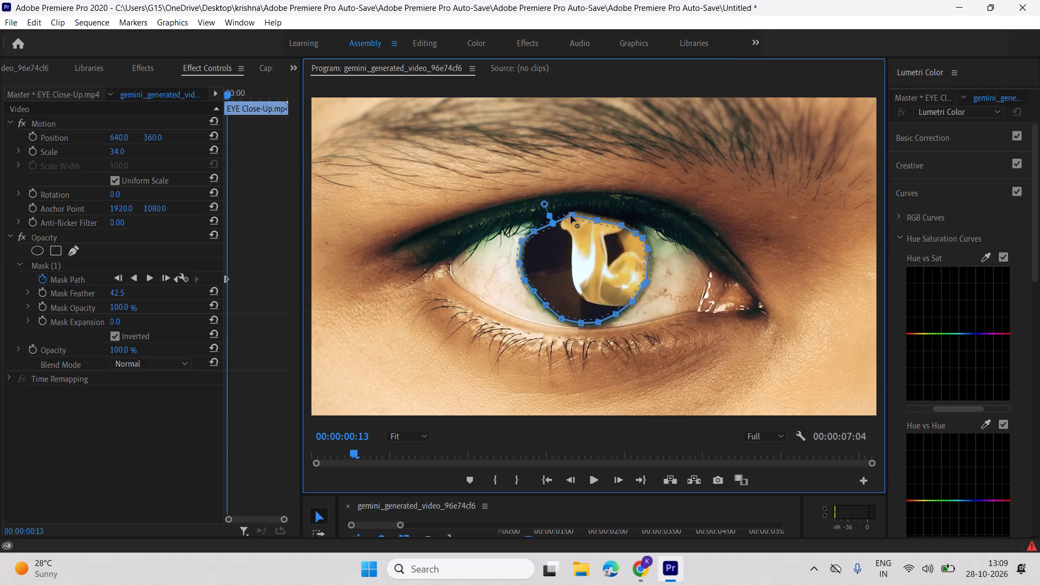
left_click(574, 220)
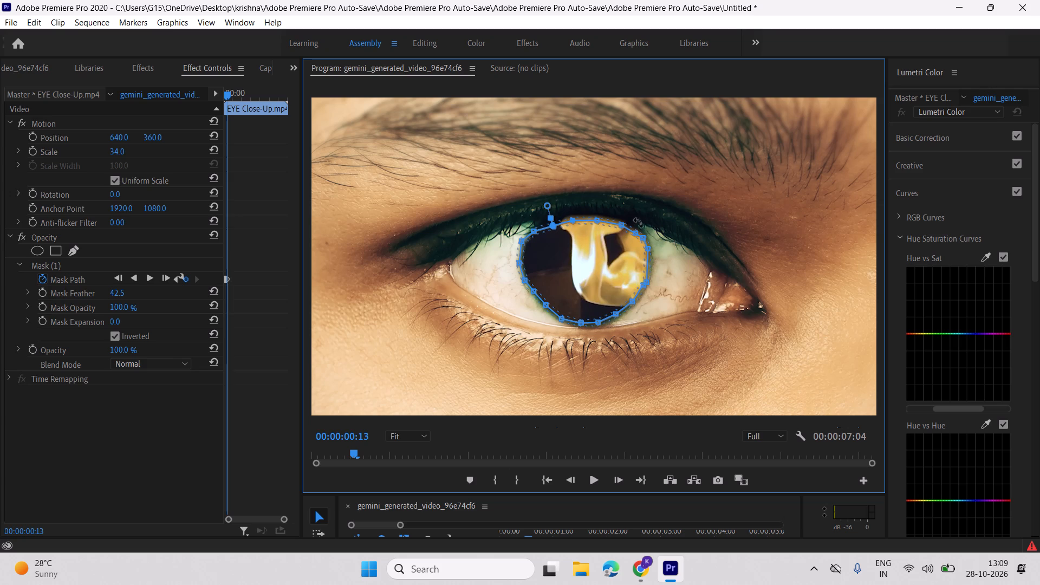
Advance to 00:00:00:15 and raise the mask's top middle, upper right and upper left points to the eyelid and iris edge.
left_click(257, 292)
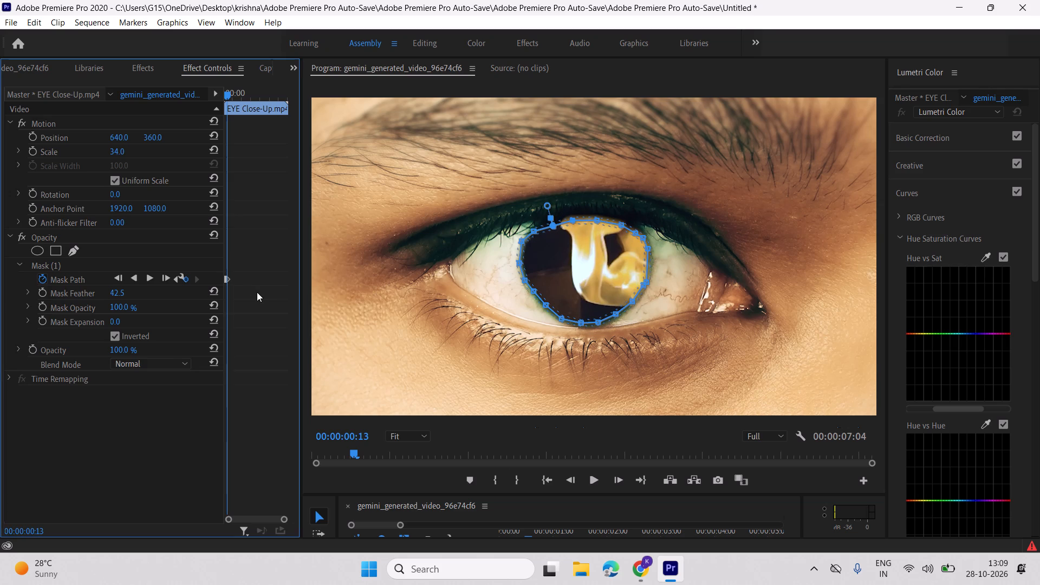
key("Right")
key("Right")
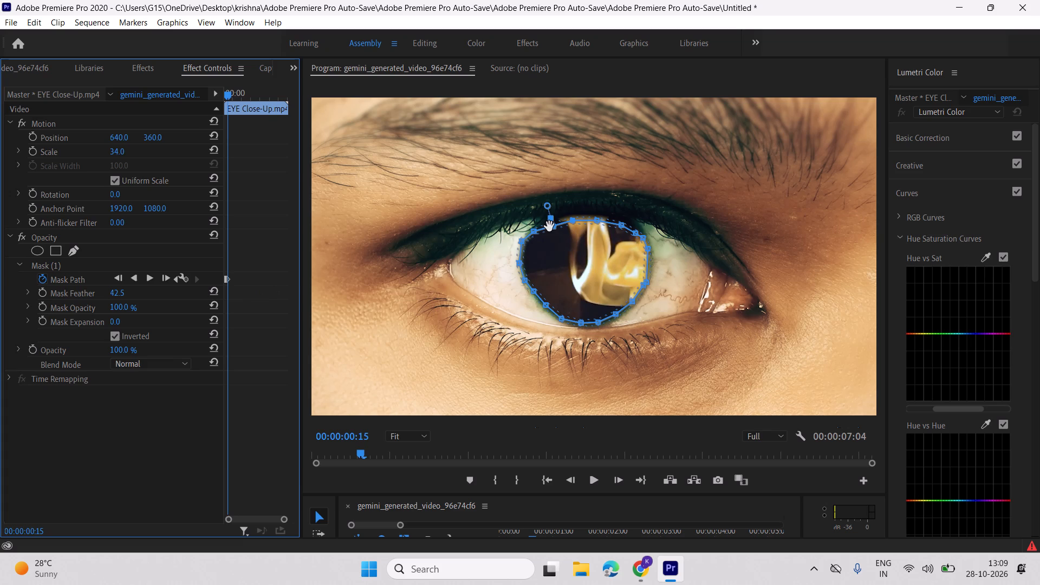
left_click(573, 218)
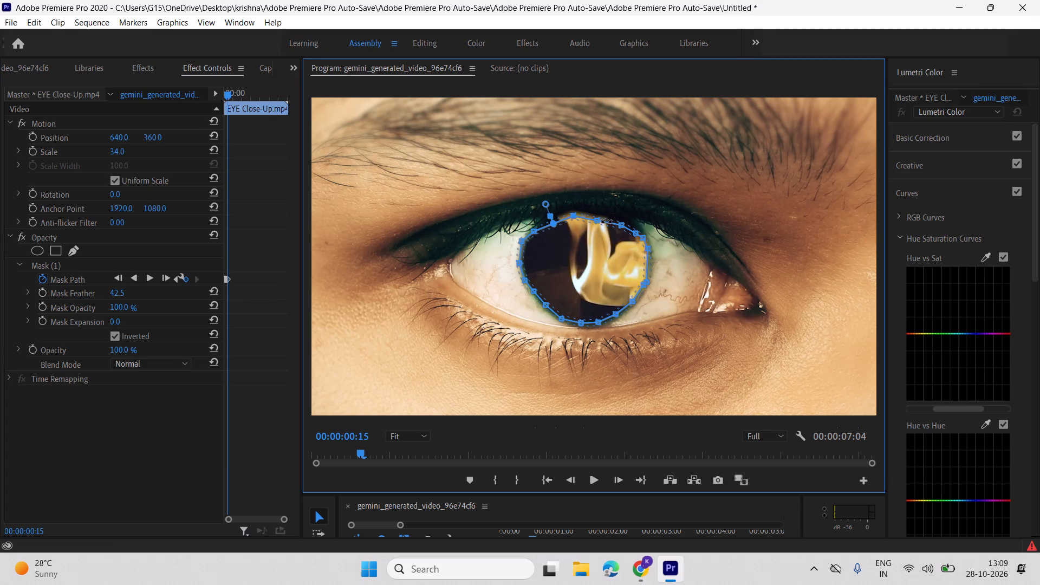
left_click_drag(599, 220, 601, 215)
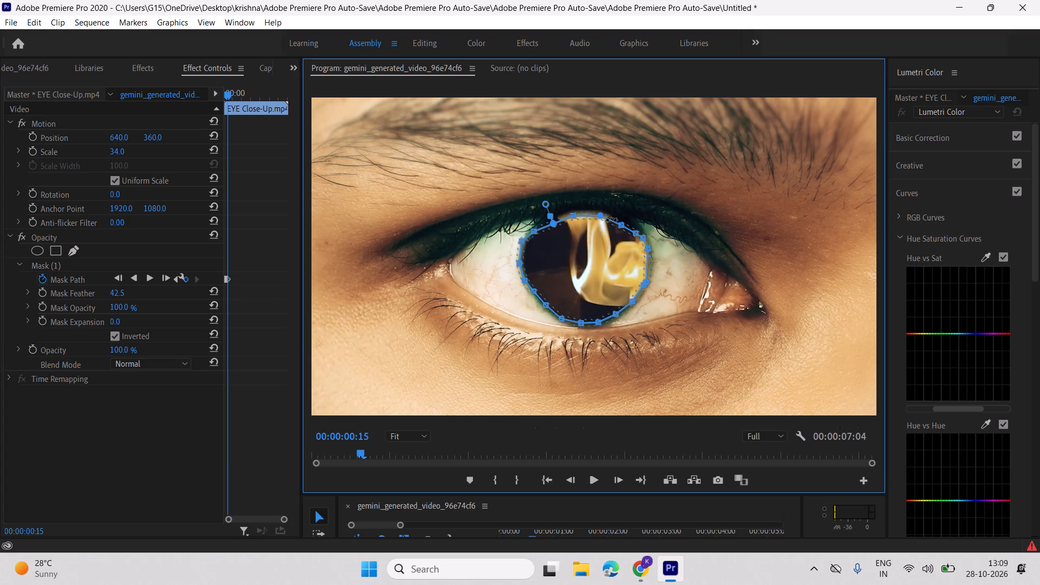
left_click(620, 224)
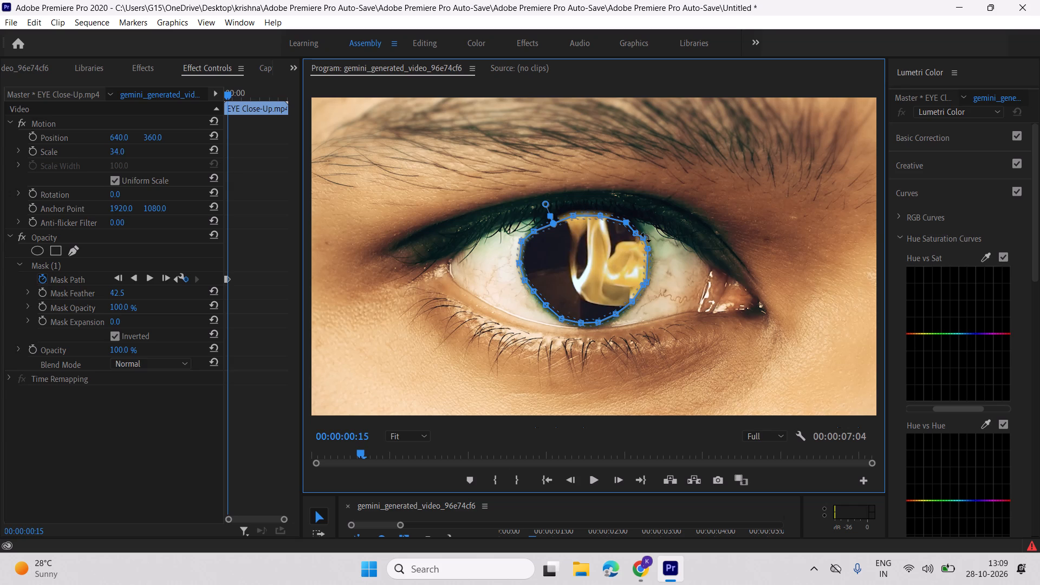
left_click_drag(635, 233, 638, 229)
left_click(641, 239)
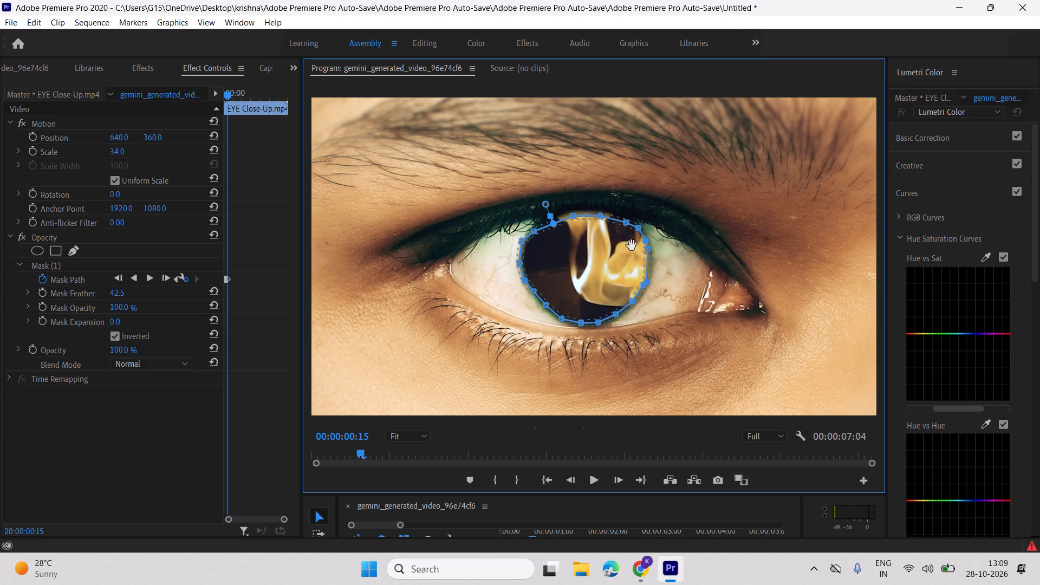
left_click_drag(535, 232, 536, 224)
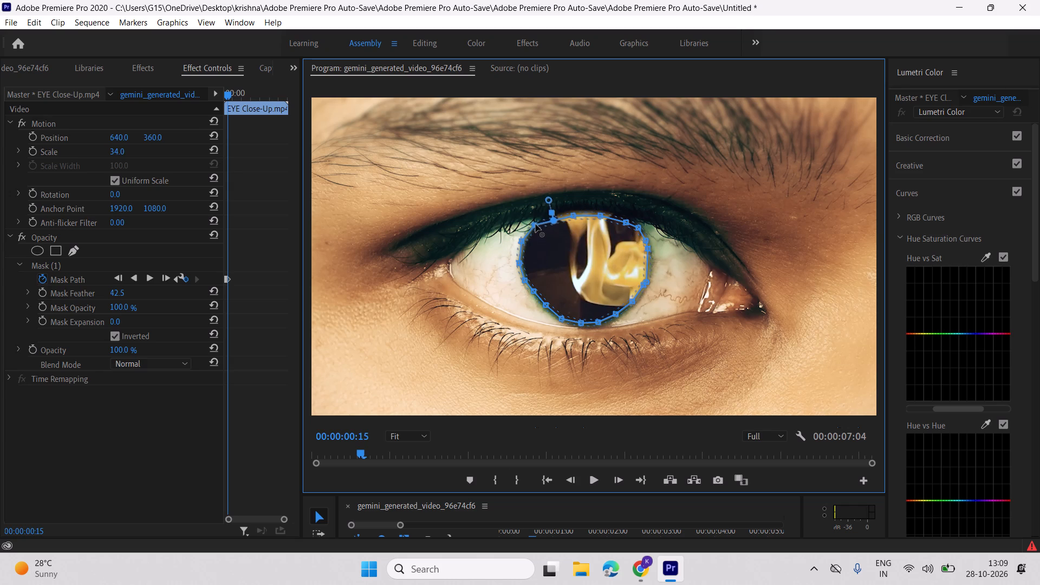
left_click_drag(536, 224, 537, 226)
Advance to 00:00:00:17 and raise the mask's two top middle points and upper right point to the eyelid edge.
left_click(263, 252)
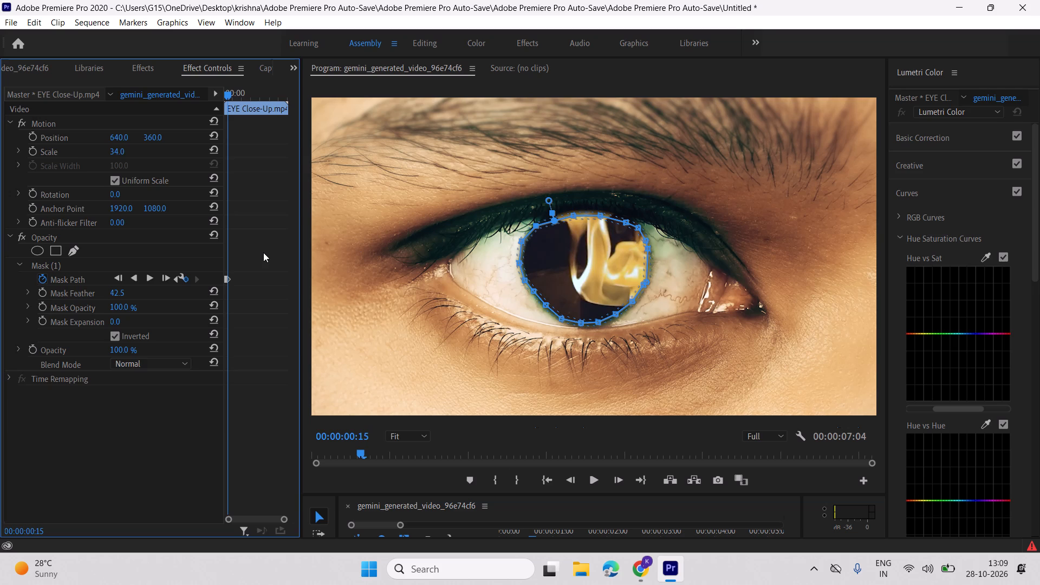
key("Right")
key("Right")
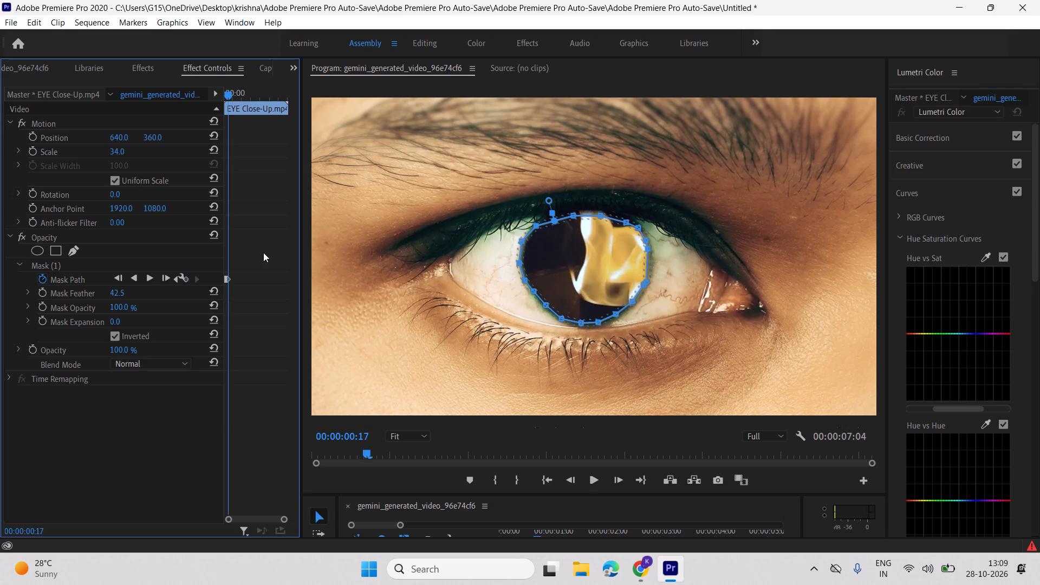
left_click(573, 217)
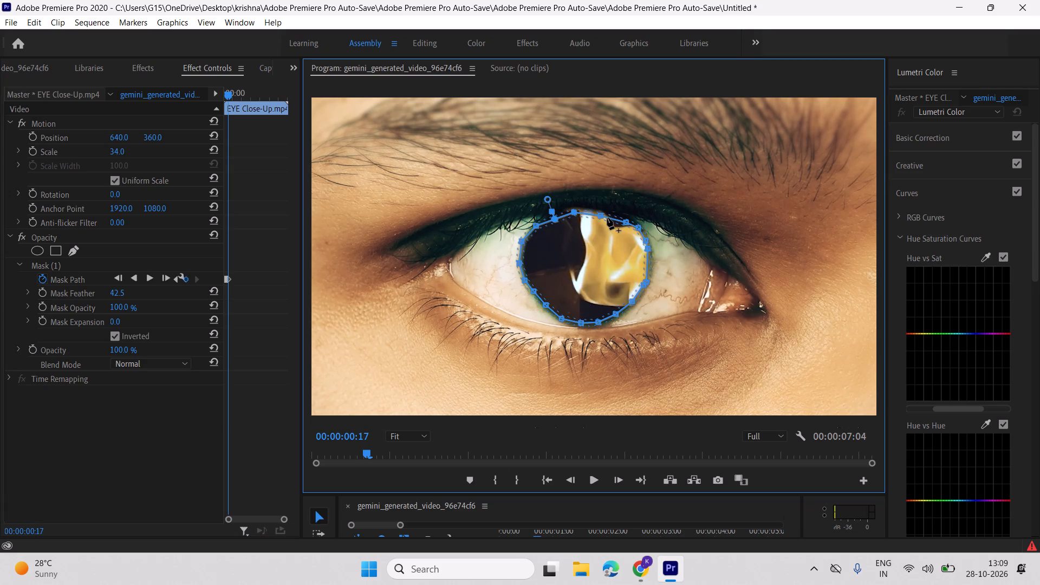
left_click(601, 217)
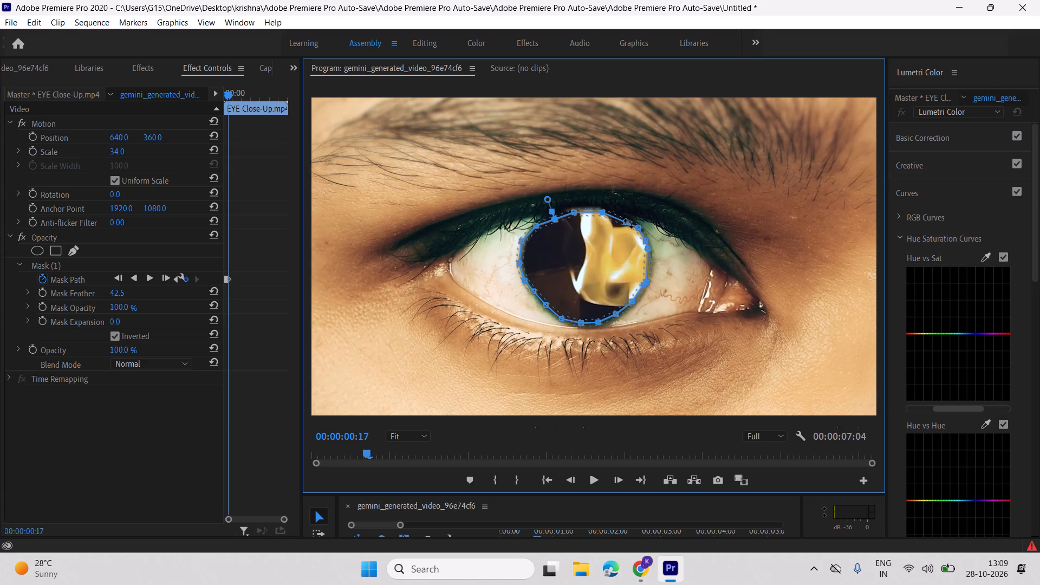
left_click(627, 223)
Move to 00:00:00:23 and add a Mask Path keyframe holding the current mask shape.
left_click(254, 260)
key("Right")
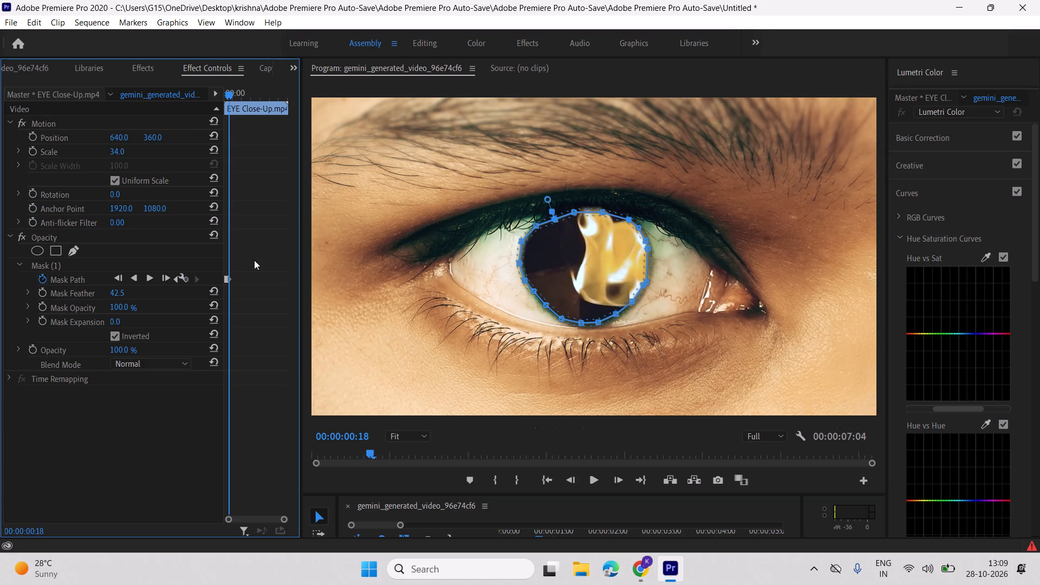
key("Right")
key("Right")
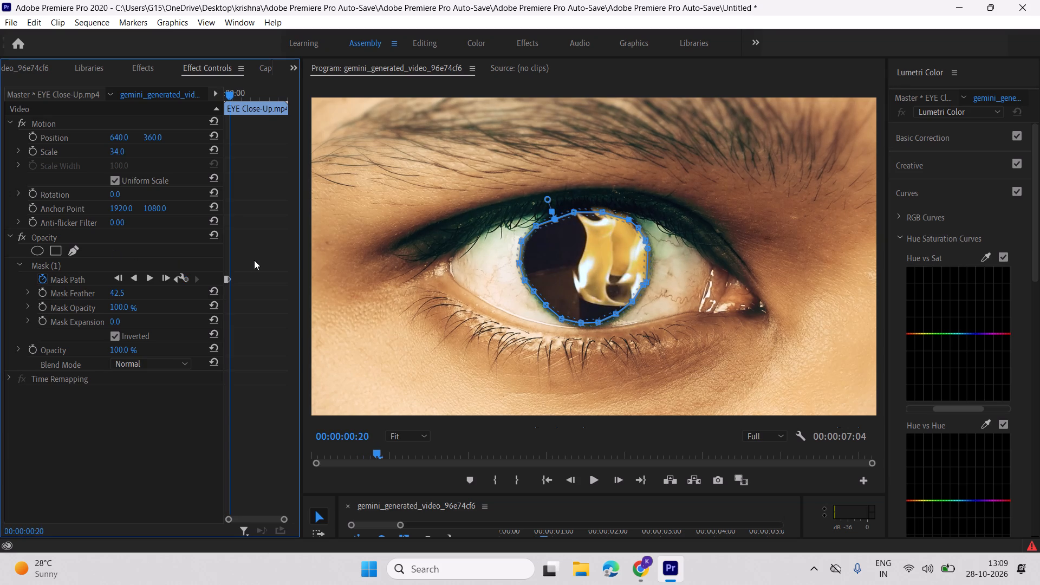
key("Right")
key("Right")
key("Right")
key("Right")
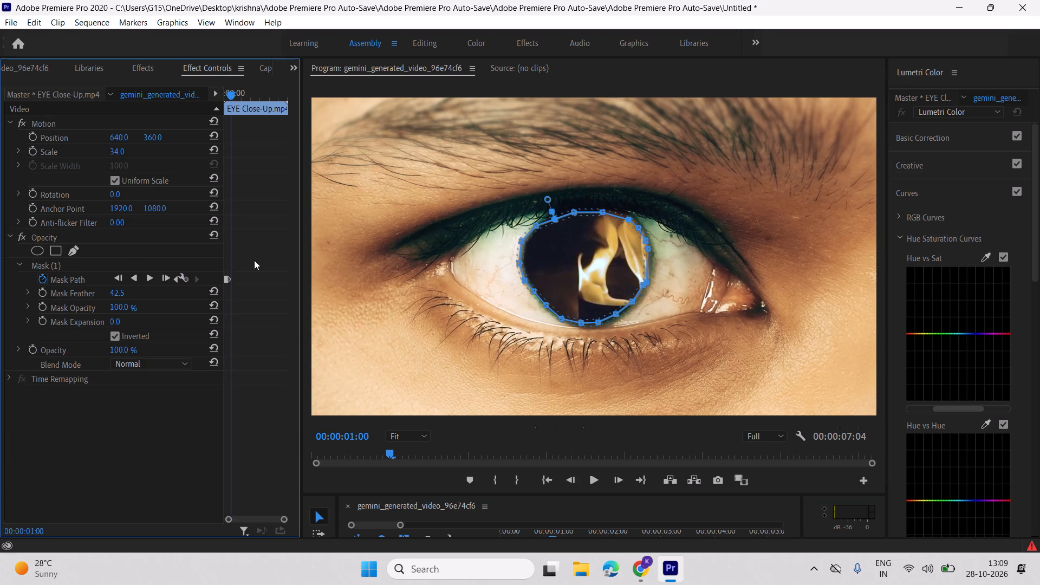
key("Left")
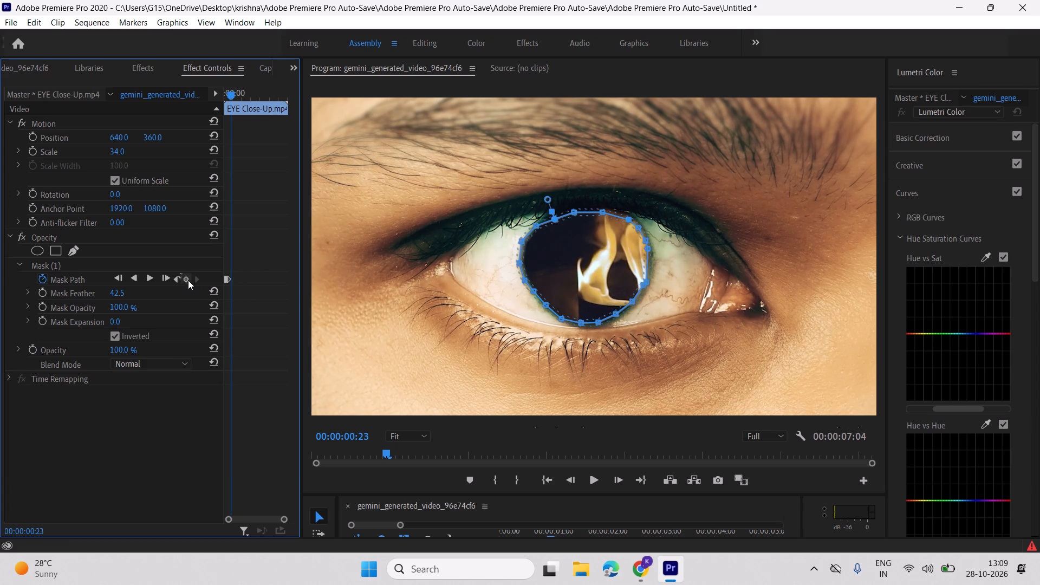
left_click(188, 280)
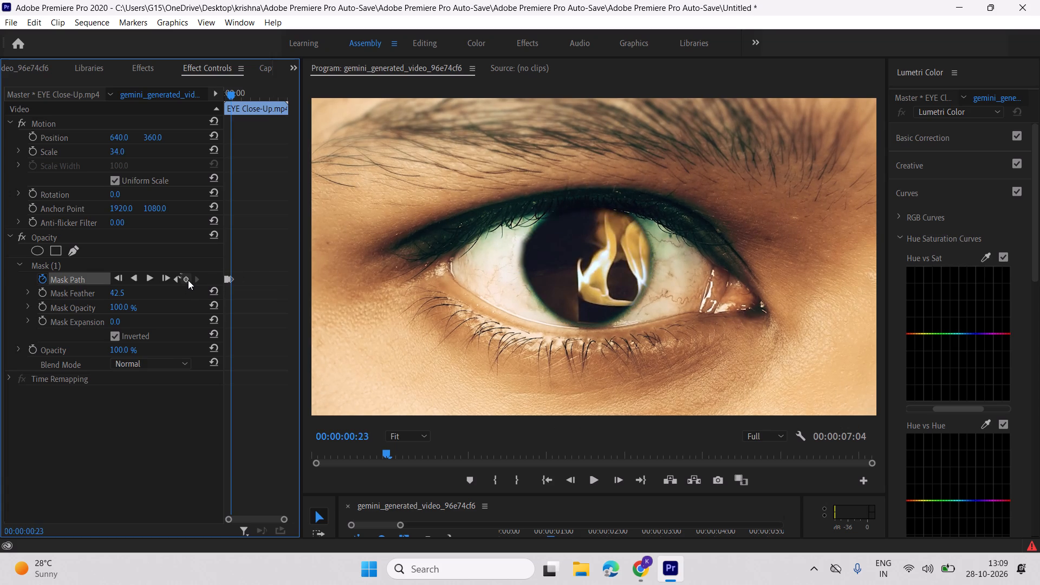
Advance to 00:00:01:06 and shift the whole iris mask slightly right to follow the iris.
key("Right")
key("Right")
key("Right")
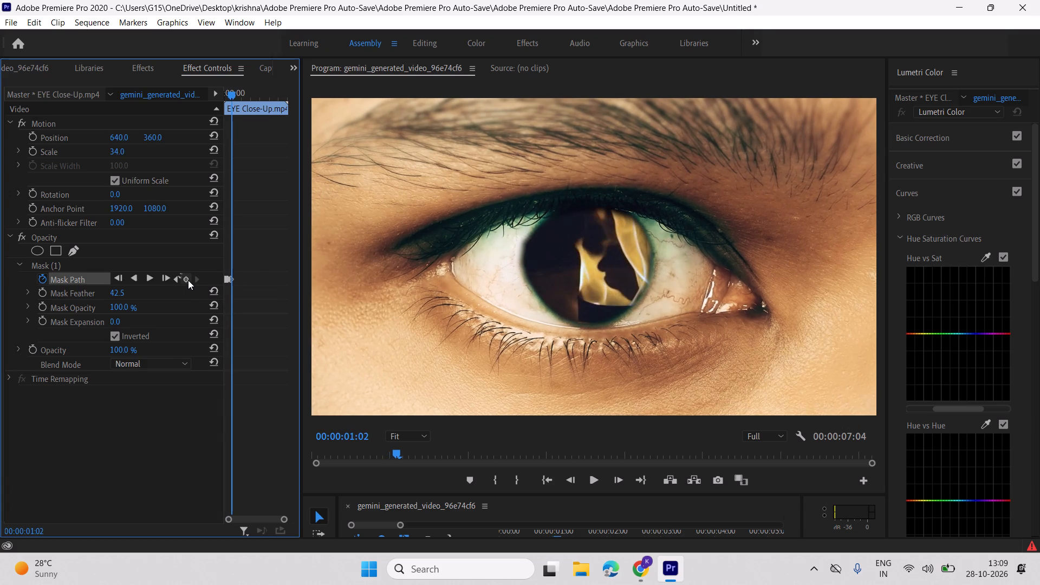
key("Right")
key("Right")
key("Right")
key("Right")
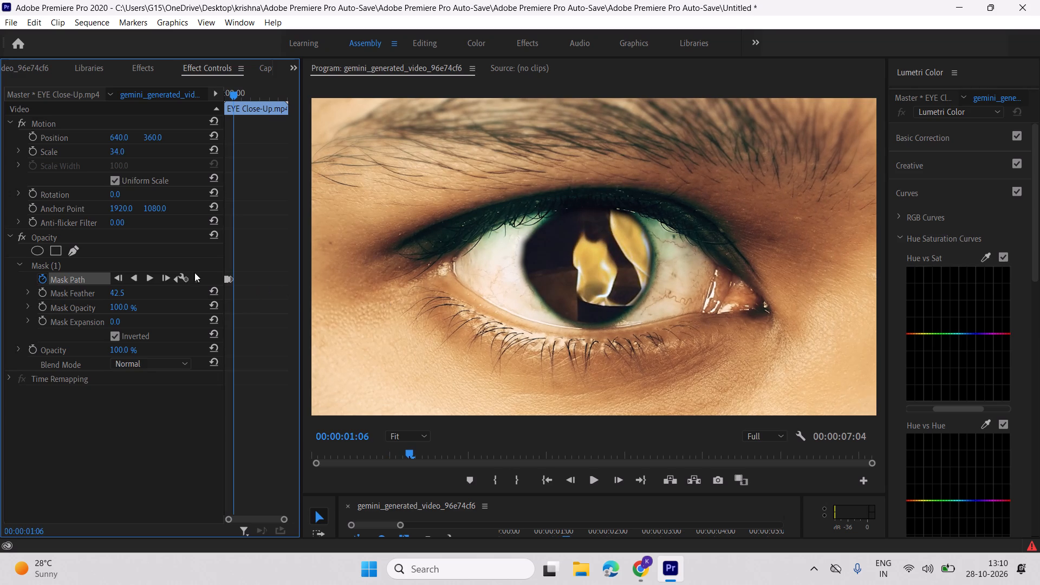
left_click(169, 263)
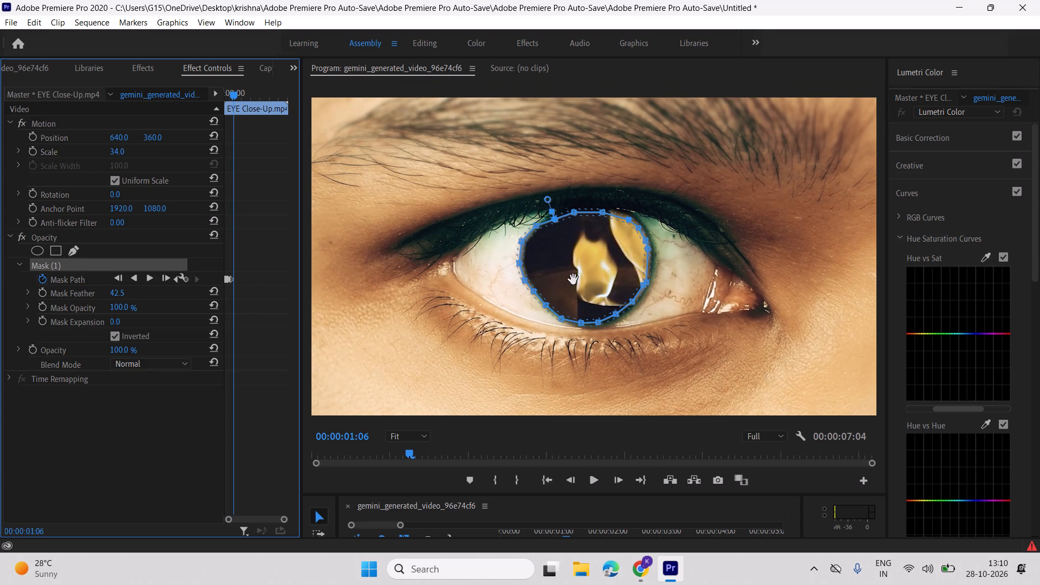
left_click(577, 279)
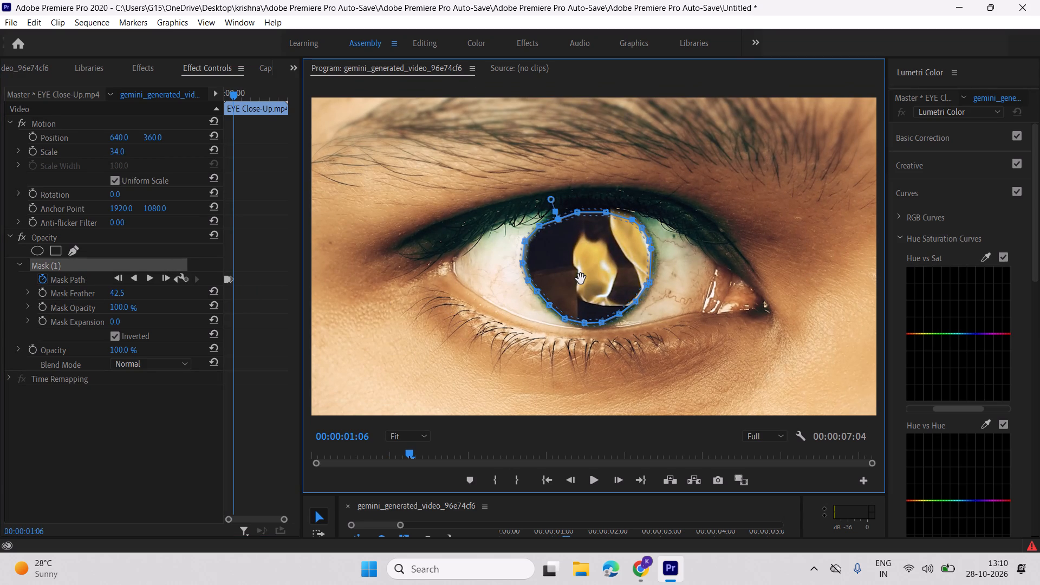
key("Right")
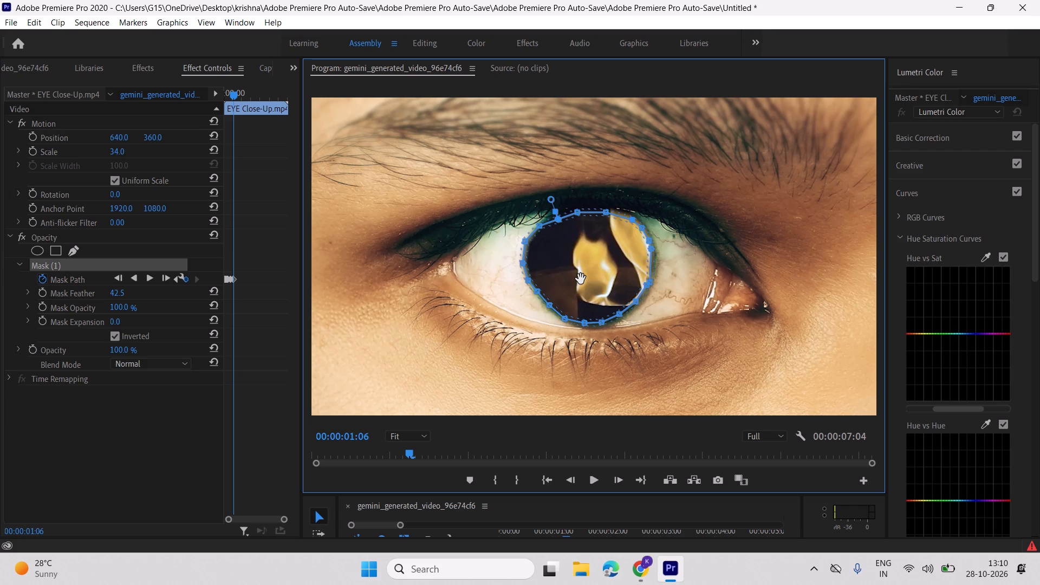
Advance to 00:00:01:11 and shift the whole mask slightly right and down to stay on the iris.
left_click(265, 316)
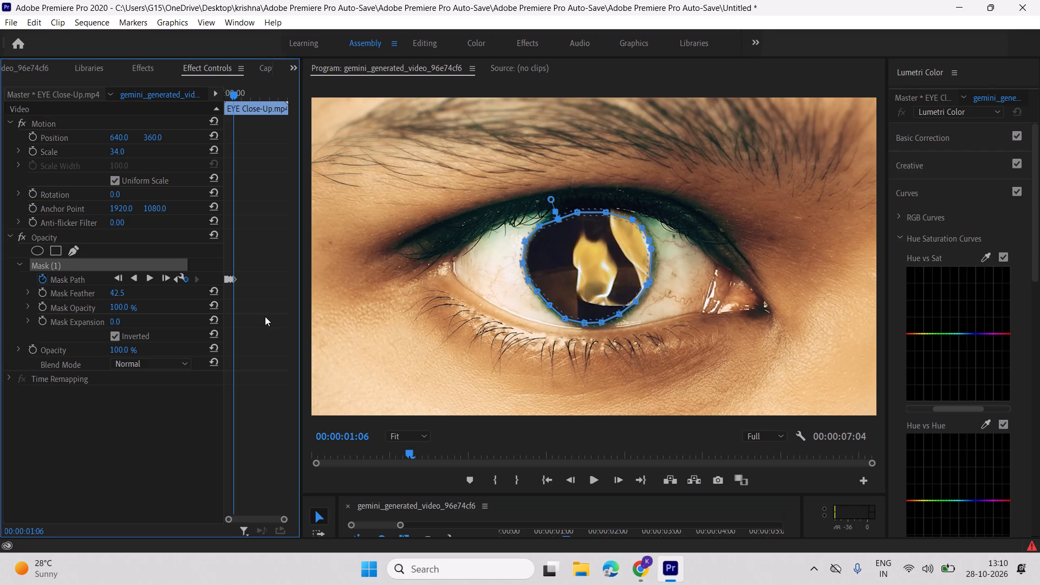
key("Right")
key("Right")
key("Right")
key("Right")
key("Right")
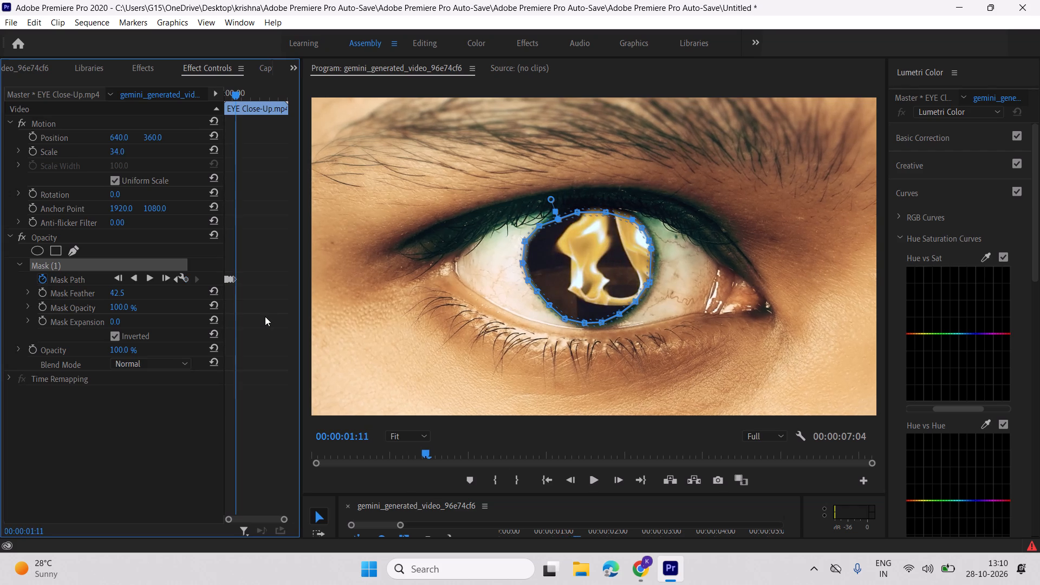
left_click(593, 275)
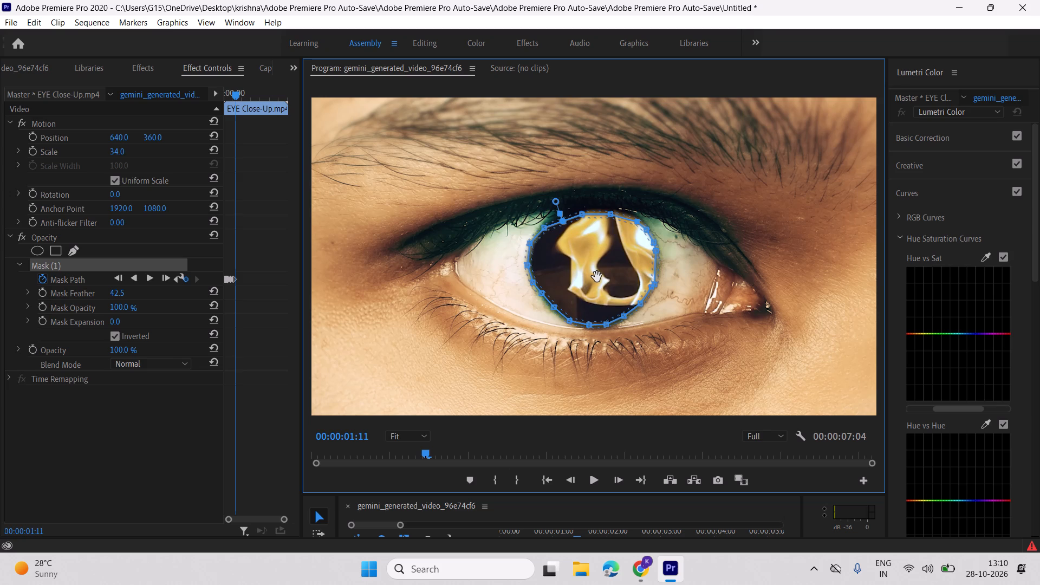
Advance to 00:00:02:09 and shift the whole mask slightly right and up to match the iris.
left_click(281, 308)
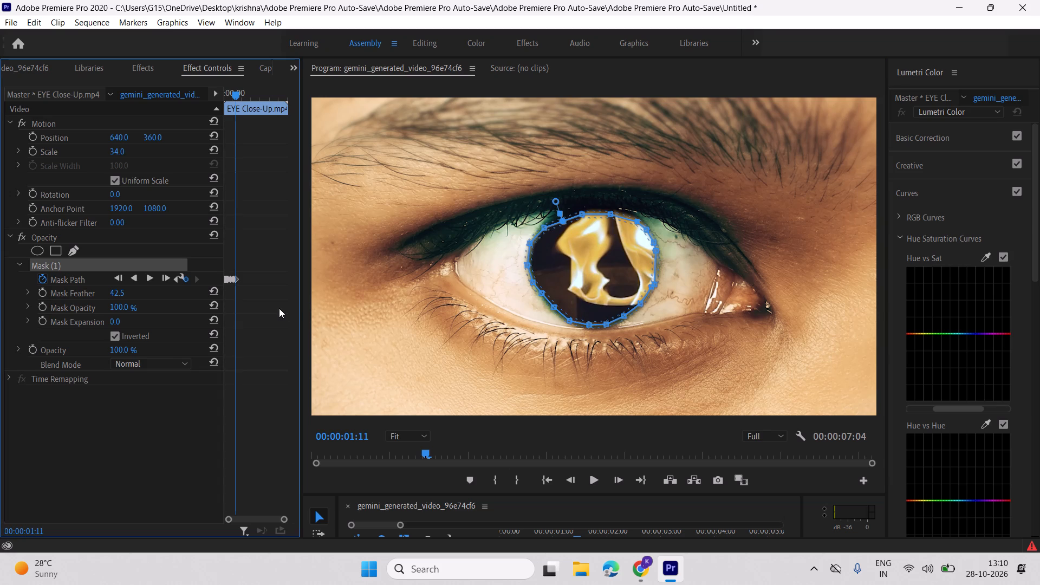
key("Right")
key("Right")
key("Right")
key("Right")
key("Right")
key("Right")
key("Right")
key("Right")
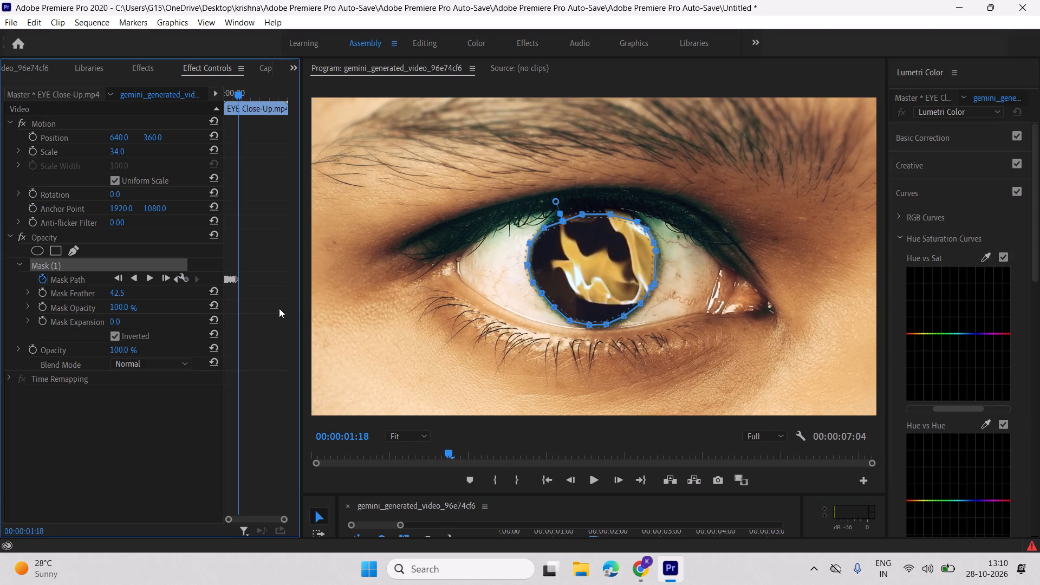
key("Right")
key("Right")
key("Right")
key("Right")
key("Right")
key("Right")
key("Right")
key("Right")
key("Right")
key("Right")
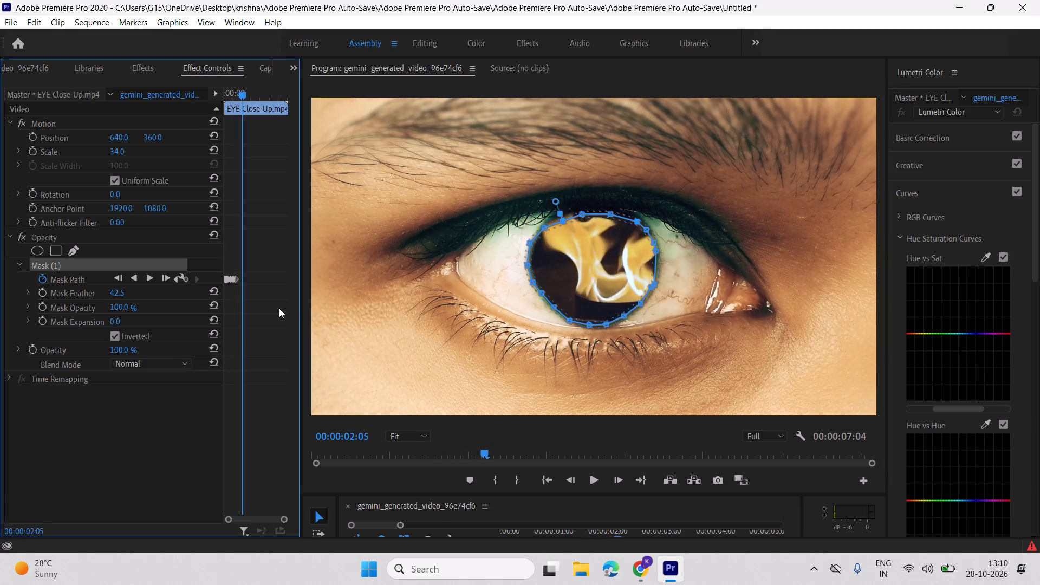
key("Right")
key("Right")
key("Right")
key("Right")
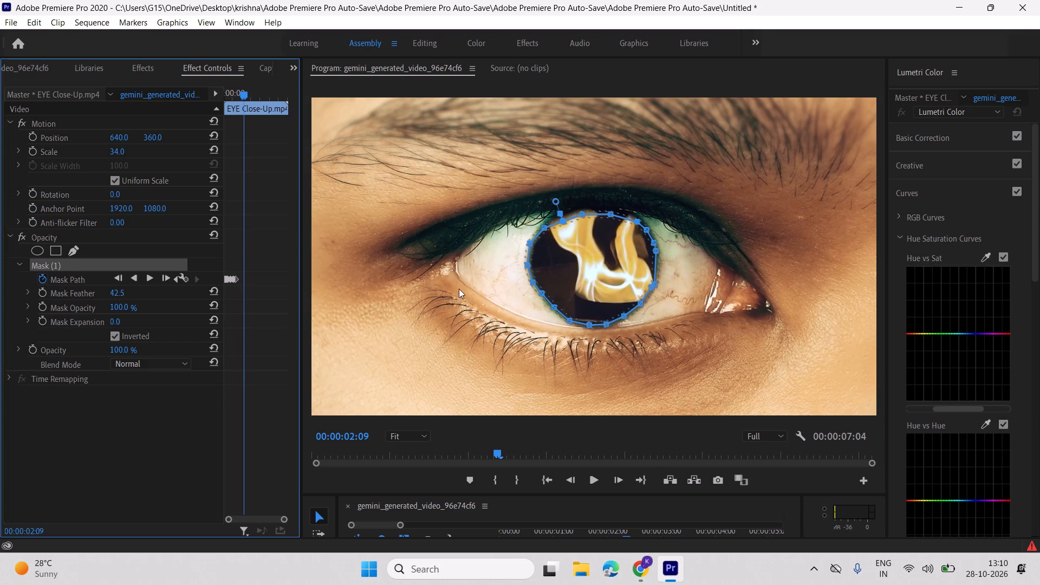
left_click(572, 275)
left_click(578, 275)
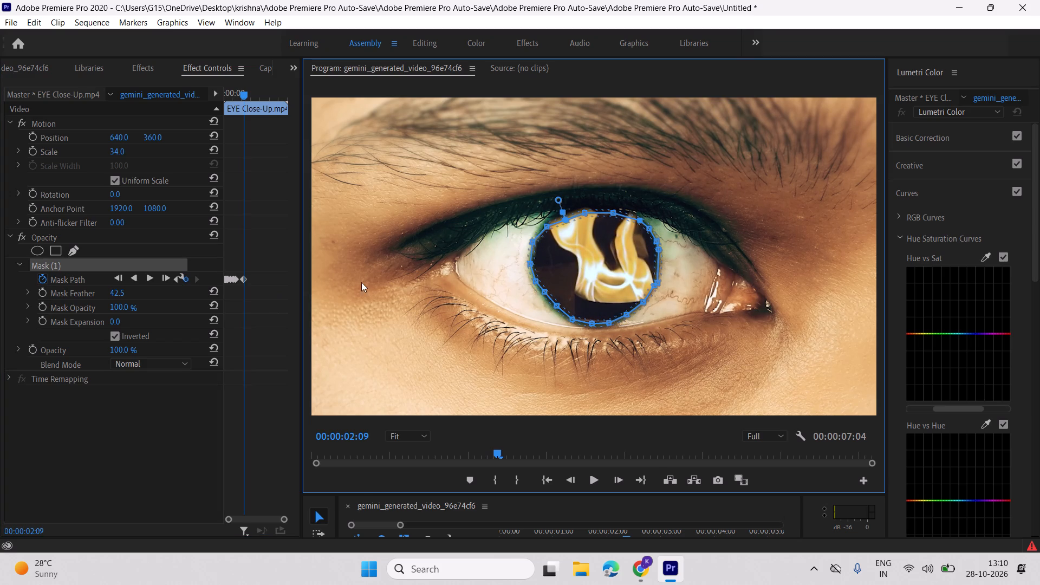
Move to 00:00:03:07 and add a Mask Path keyframe holding the current mask shape.
left_click(292, 290)
key("Right")
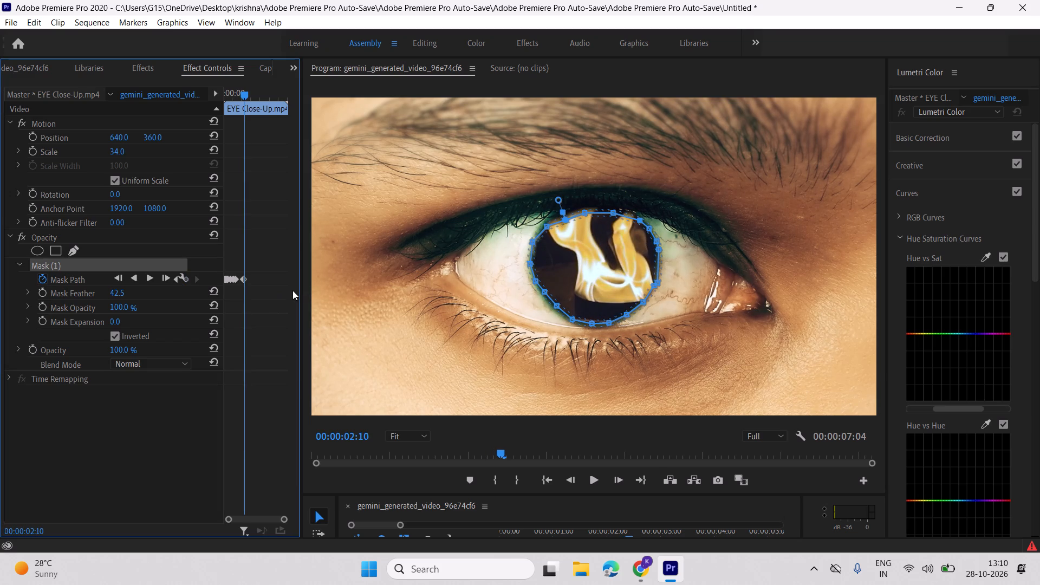
key("Right")
key("Right")
key("Right")
key("Right")
key("Right")
key("Right")
key("Right")
key("Right")
key("Right")
key("Right")
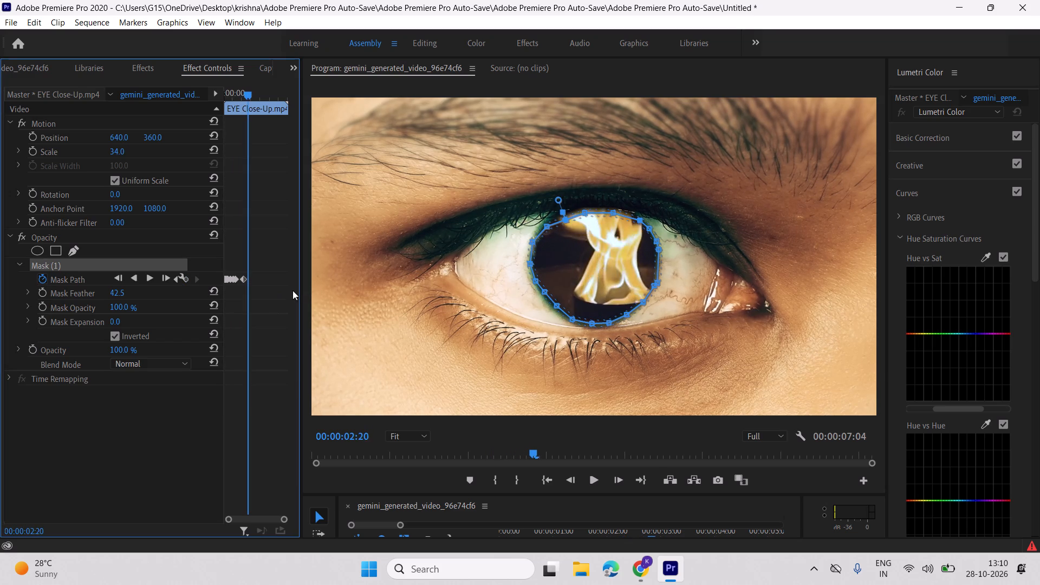
key("Right")
key("Right")
key("Right")
key("Right")
key("Right")
key("Right")
key("Right")
key("Right")
key("Right")
key("Right")
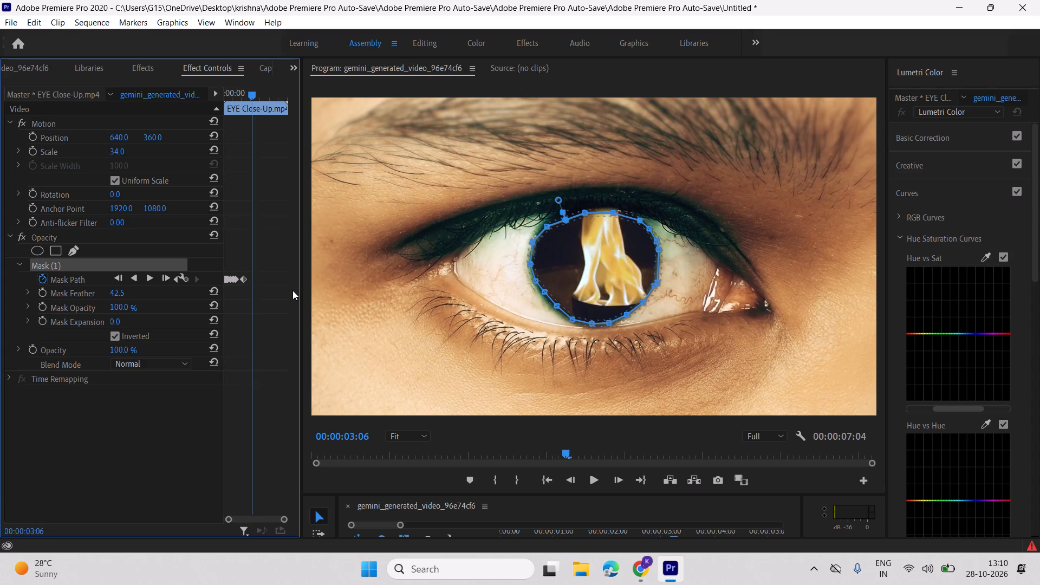
key("Right")
key("Right")
key("Right")
key("Right")
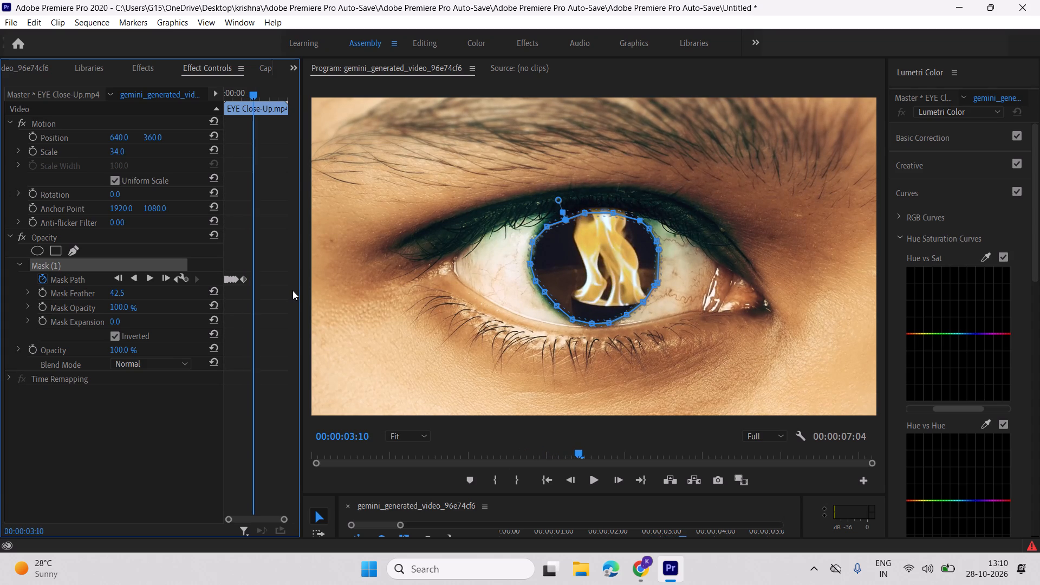
key("Left")
key("Left")
key("Left")
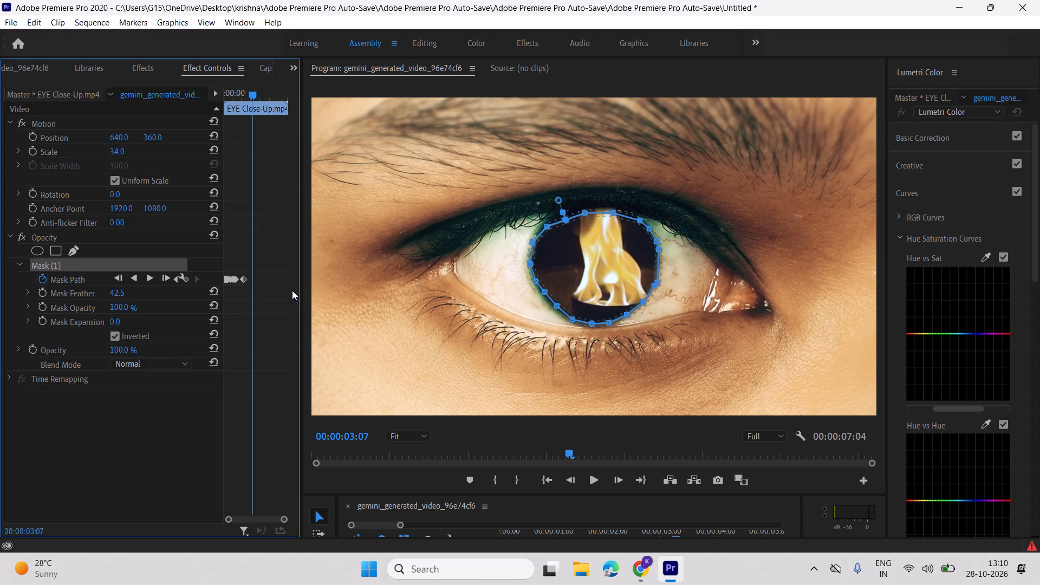
left_click(184, 278)
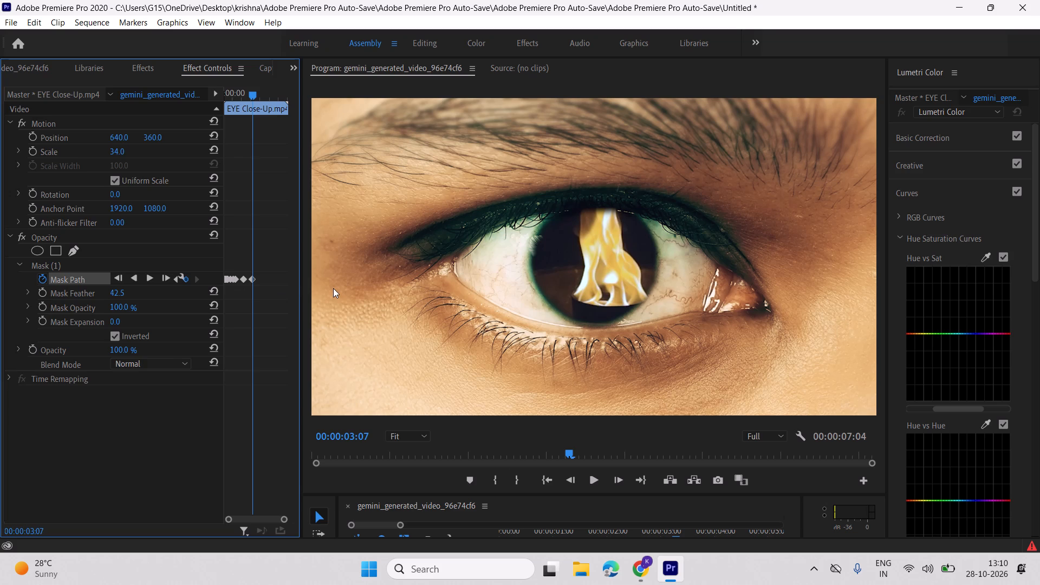
Advance to 00:00:05:01 and reduce the iris mask's feather to 24.8.
key("Right")
key("Right")
key("Right")
key("Right")
key("Right")
key("Right")
key("Right")
key("Right")
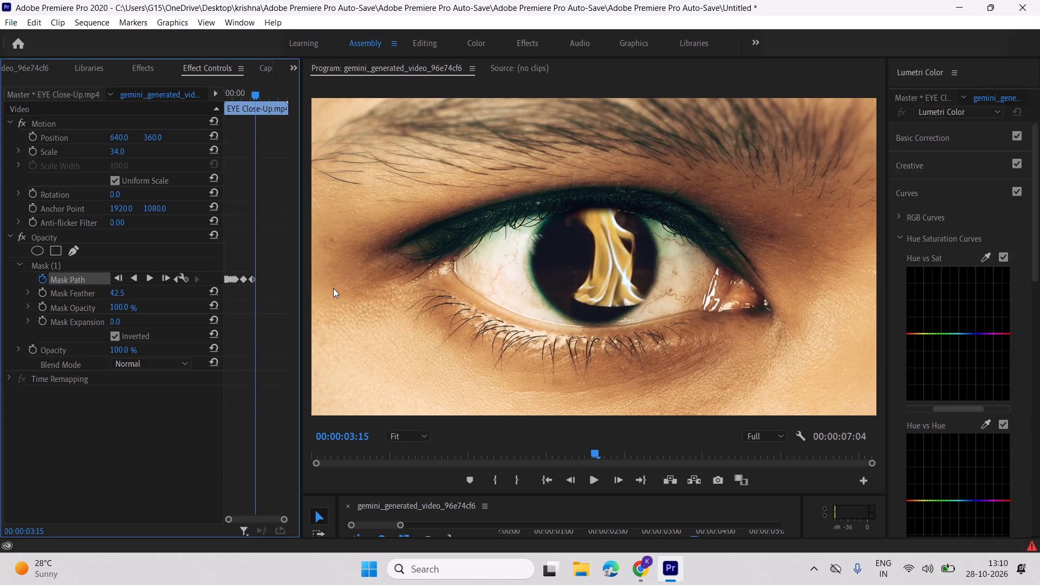
key("Right")
key("Right")
key("Right")
key("Right")
key("Right")
key("Right")
key("Right")
key("Right")
key("Right")
key("Right")
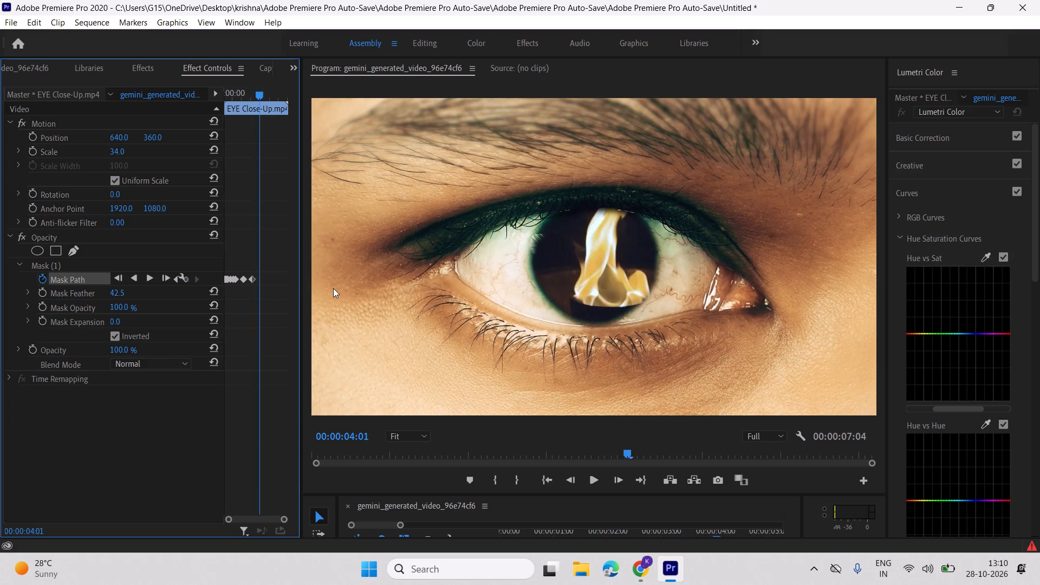
key("Right")
key("Right")
key("Right")
key("Right")
key("Right")
key("Right")
key("Right")
key("Right")
key("Right")
key("Right")
key("Right")
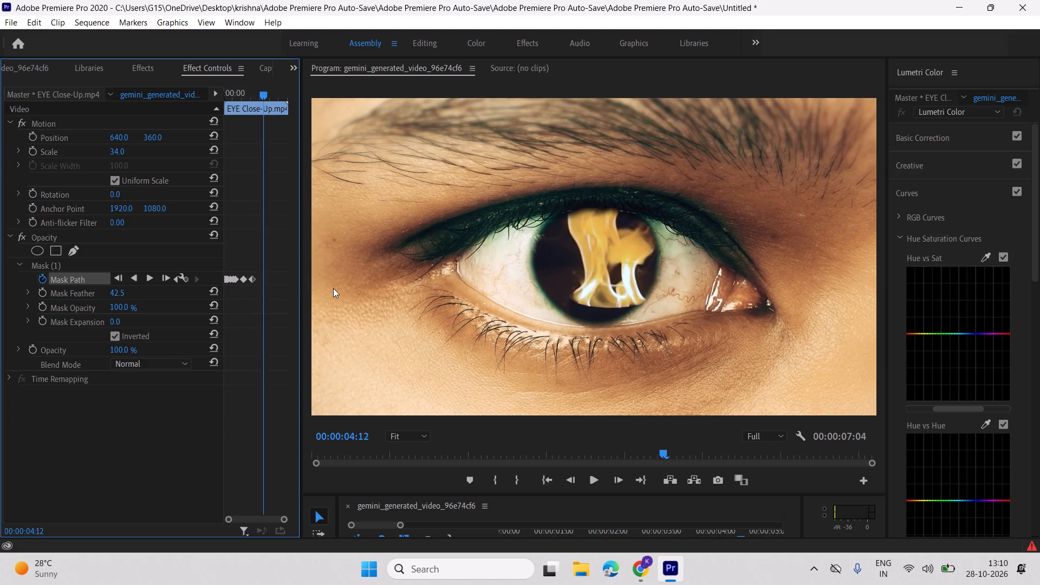
key("Right")
key("Right")
key("Right")
key("Right")
key("Right")
key("Right")
key("Right")
key("Right")
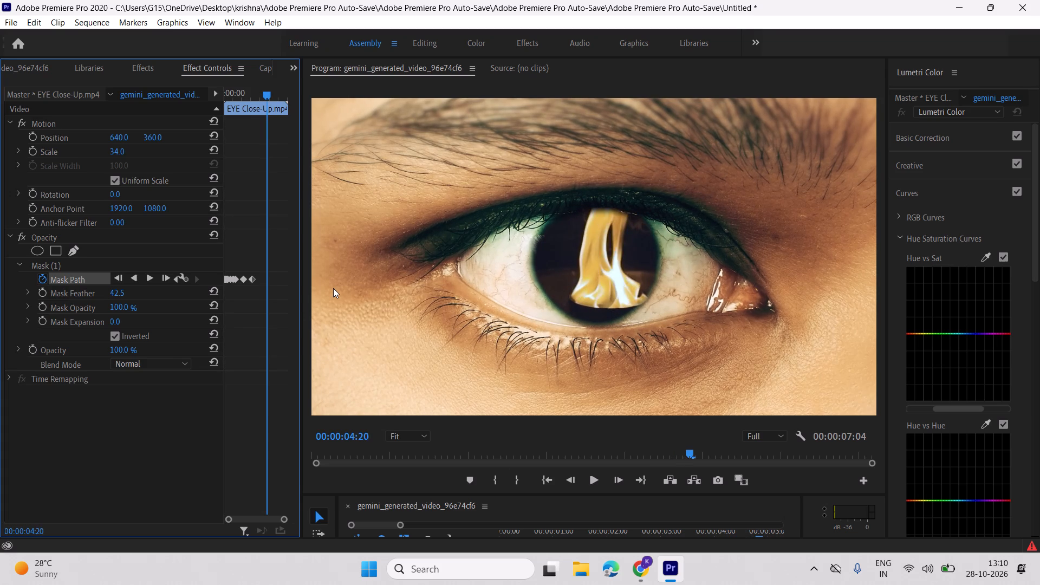
key("Right")
key("Right")
key("Right")
key("Right")
key("Right")
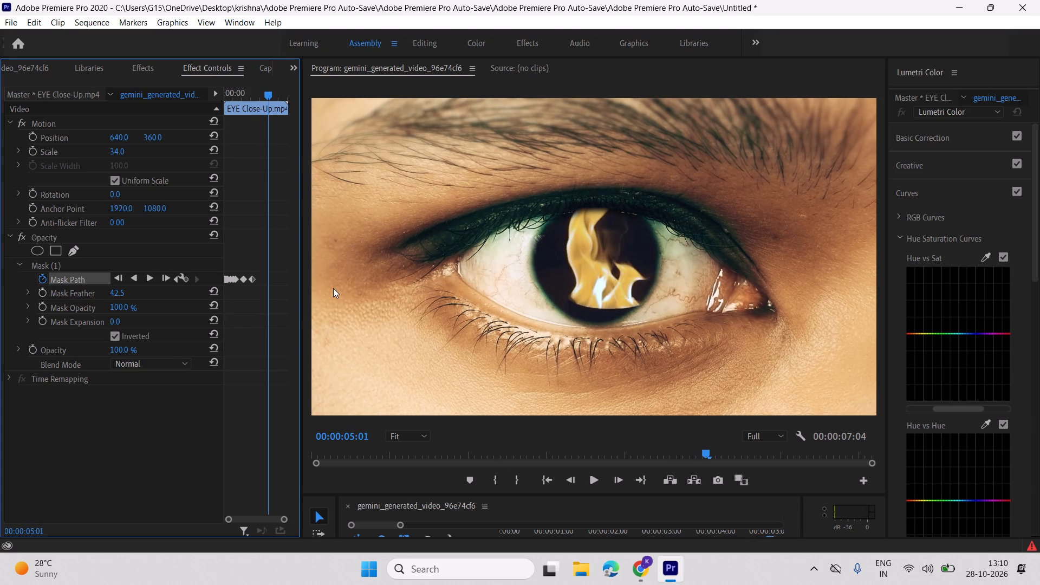
left_click(129, 261)
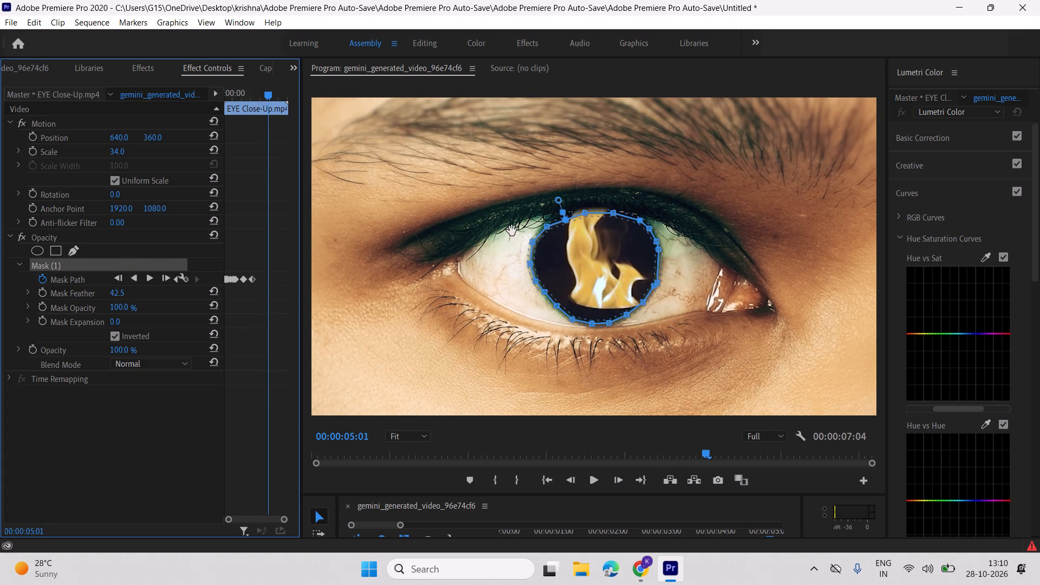
left_click(558, 199)
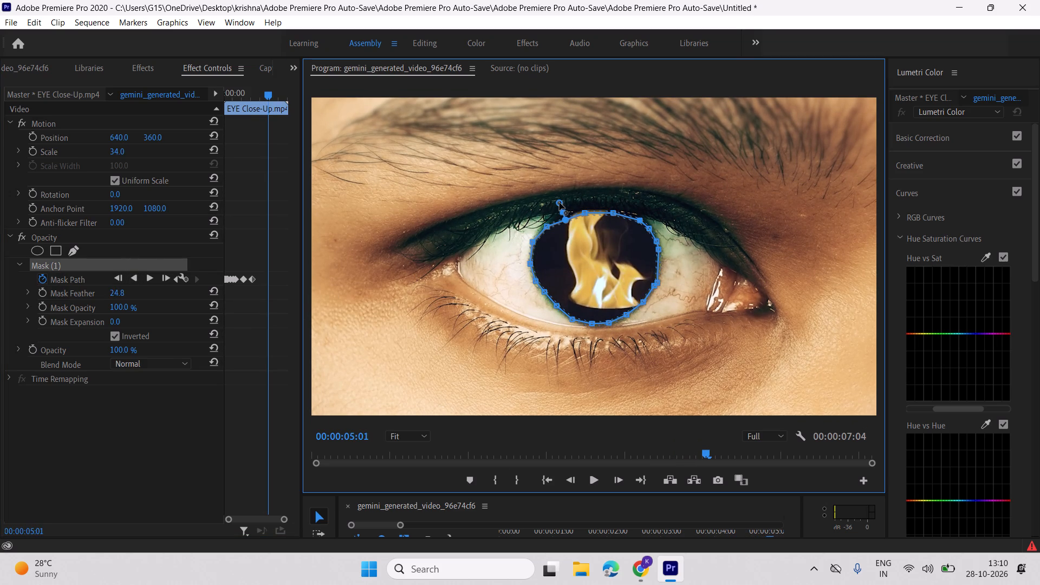
Shift the whole mask slightly upward at 00:00:05:01 to align it with the iris.
left_click(589, 260)
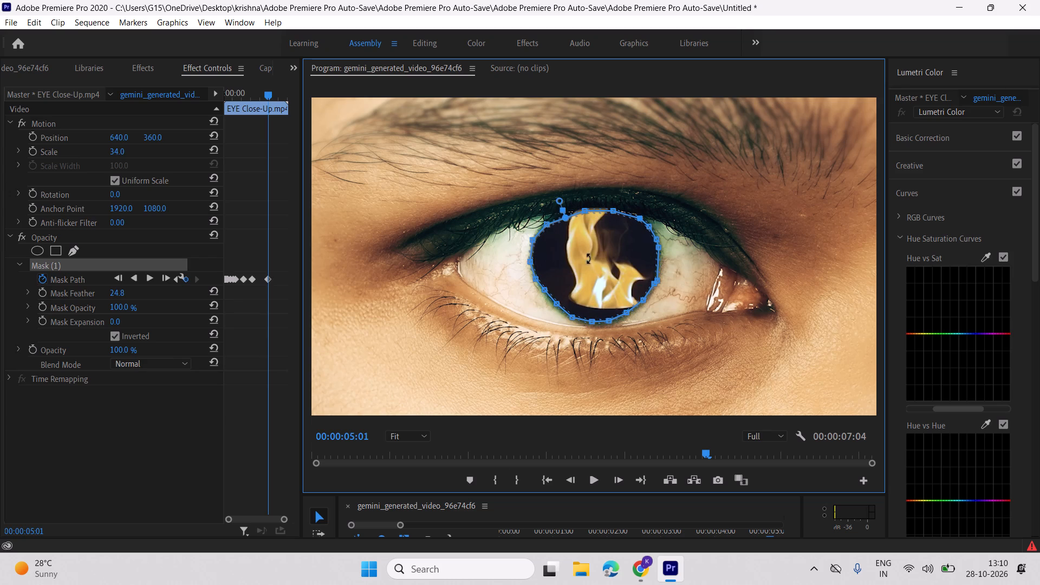
Step through the frames up to 00:00:06:03 to check the mask's alignment with the iris.
left_click(237, 305)
key("Right")
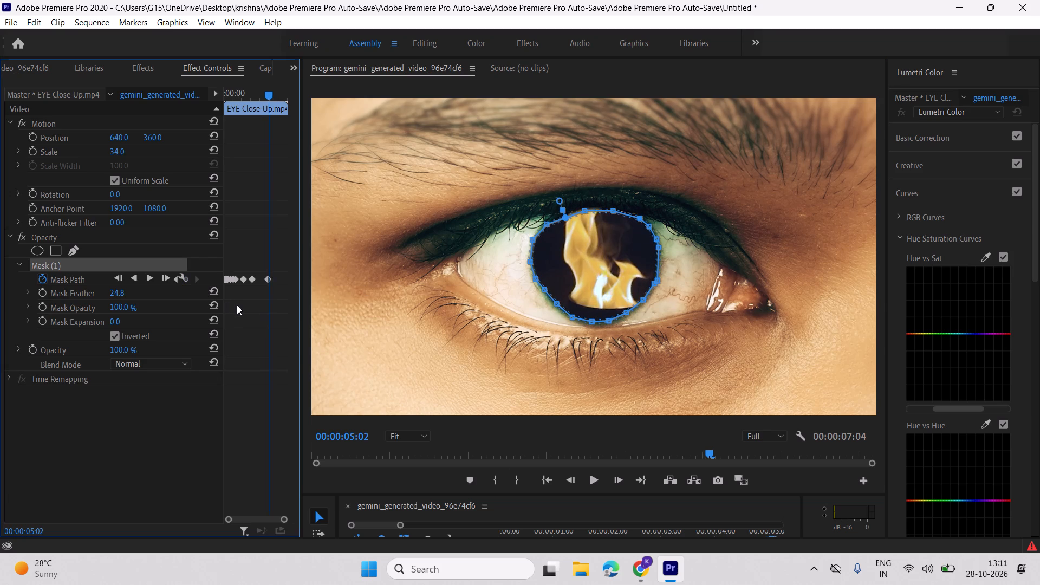
key("Right")
key("Right")
key("Right")
key("Right")
key("Right")
key("Right")
key("Right")
key("Right")
key("Right")
key("Right")
key("Right")
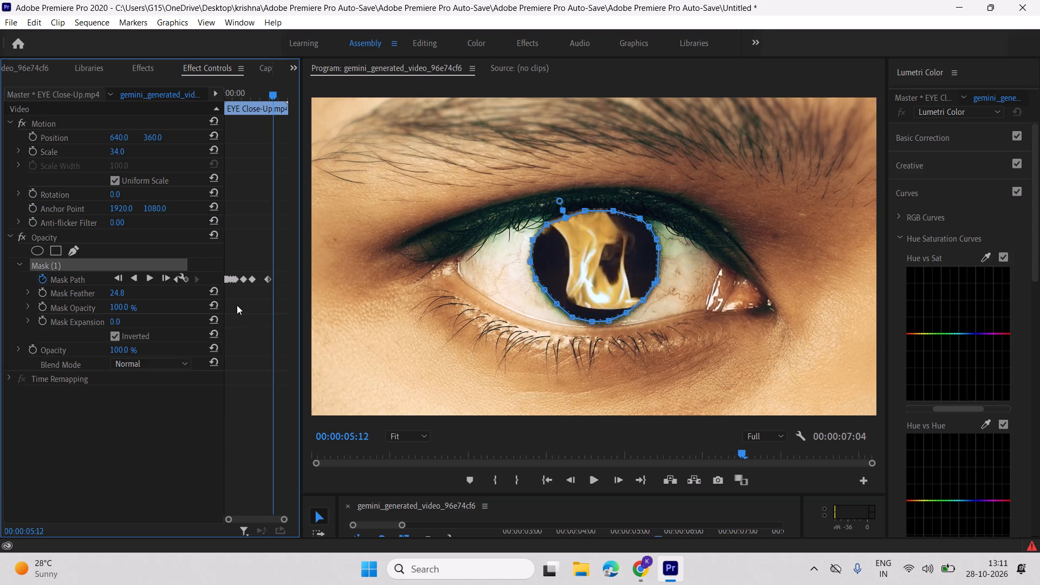
key("Right")
key("Right")
key("Right")
key("Right")
key("Right")
key("Right")
key("Right")
key("Right")
key("Right")
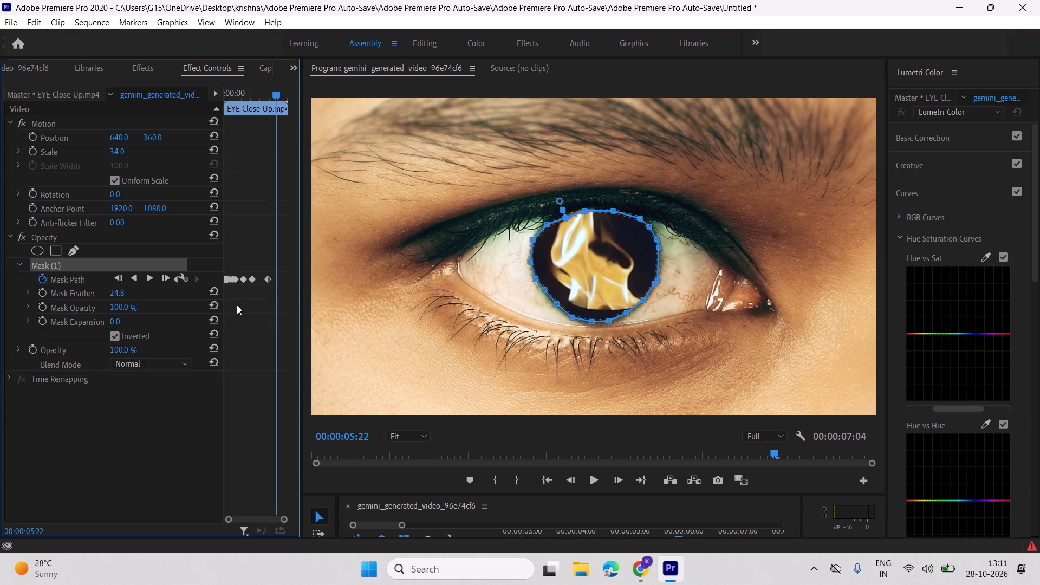
key("Right")
key("Right")
key("Right")
key("Right")
key("Right")
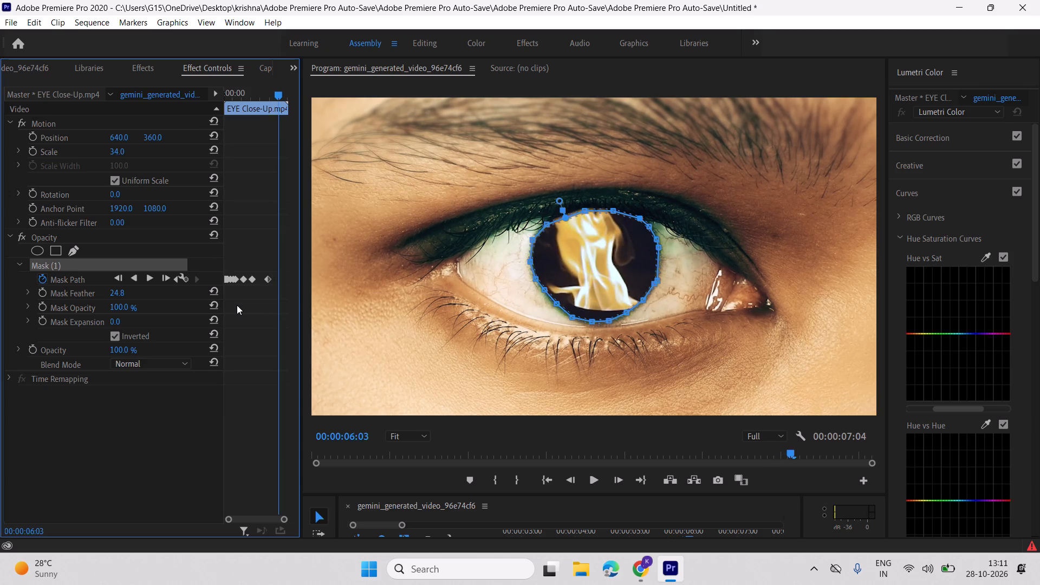
Enlarge the timeline area to show the clip tracks and return the playhead to 00:00:00:00.
left_click_drag(443, 495, 451, 336)
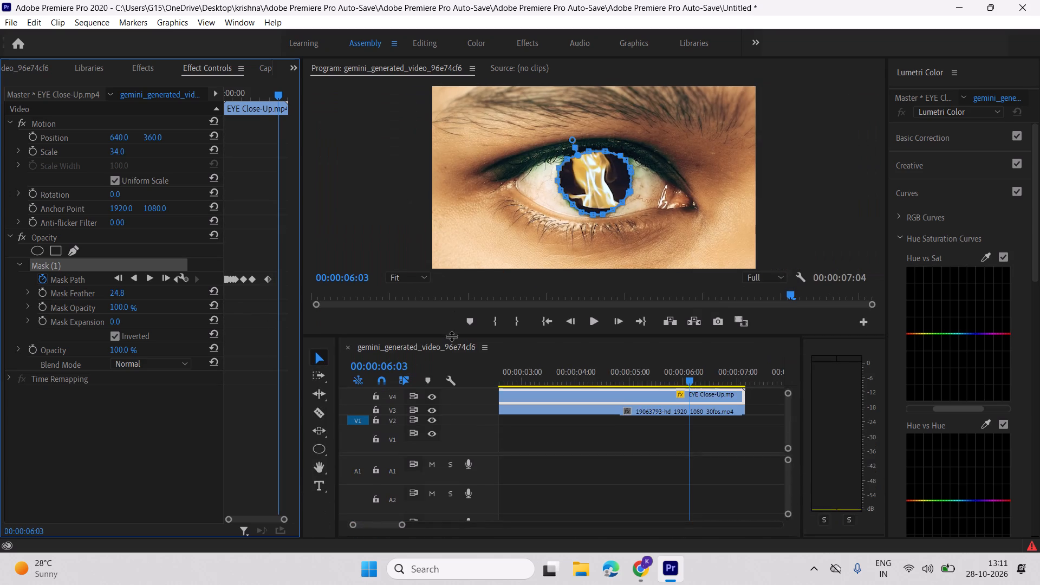
left_click_drag(451, 336, 453, 340)
left_click(567, 356)
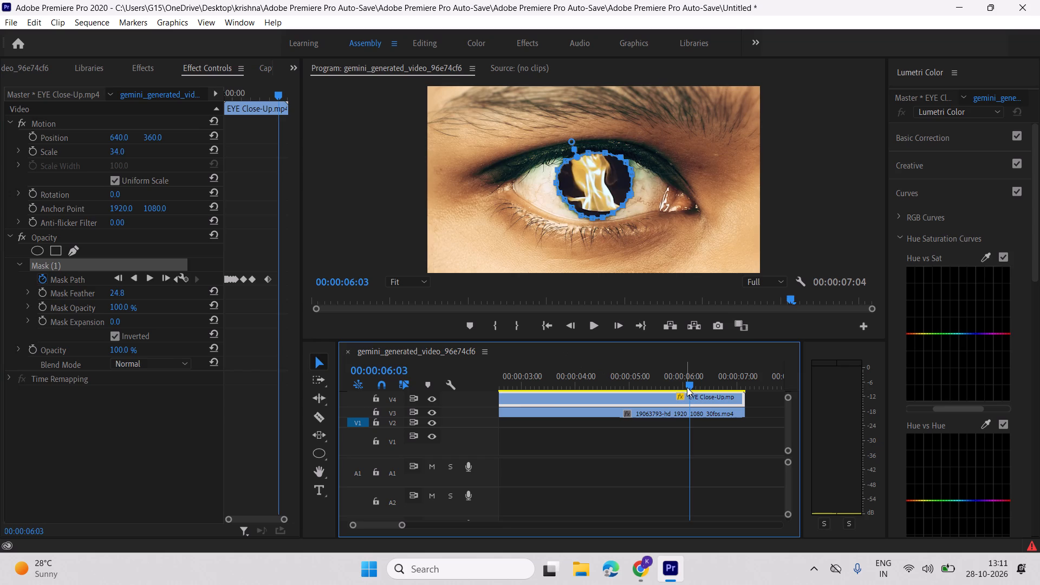
left_click_drag(687, 387, 175, 391)
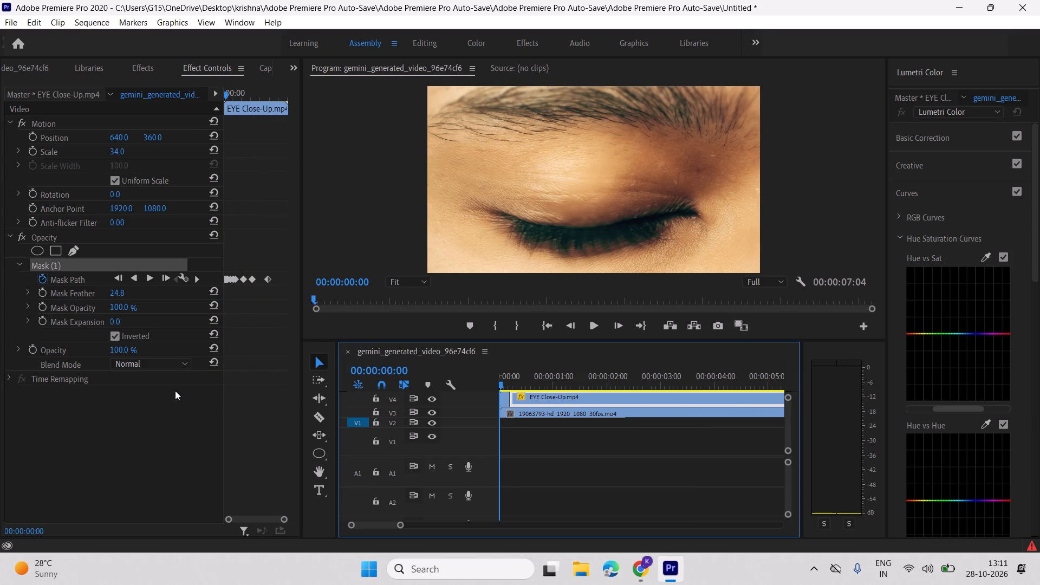
left_click_drag(175, 391, 137, 389)
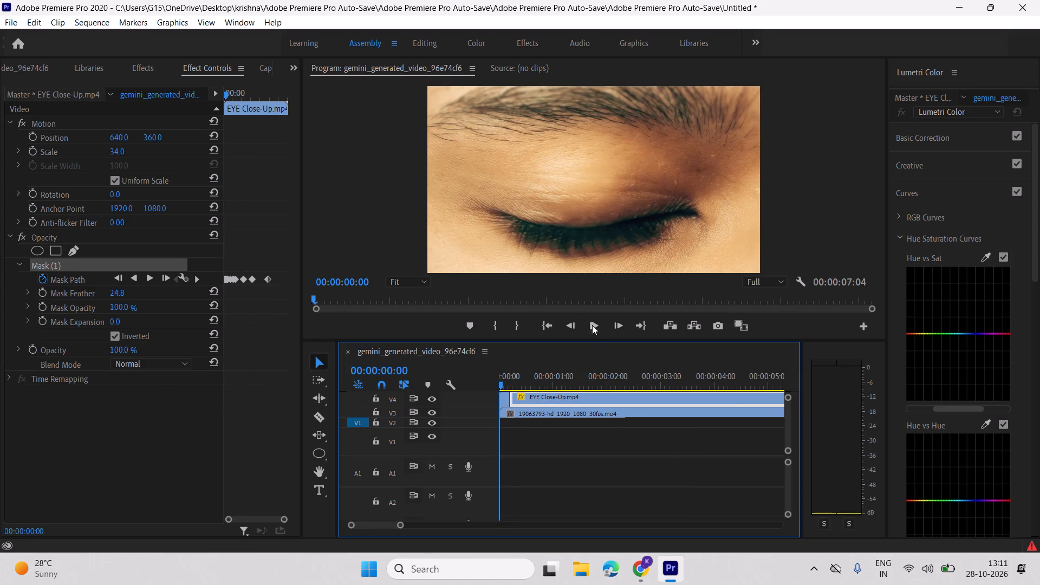
Play the sequence from 00:00:00:00 to preview the masked iris over the fire clip.
left_click(592, 325)
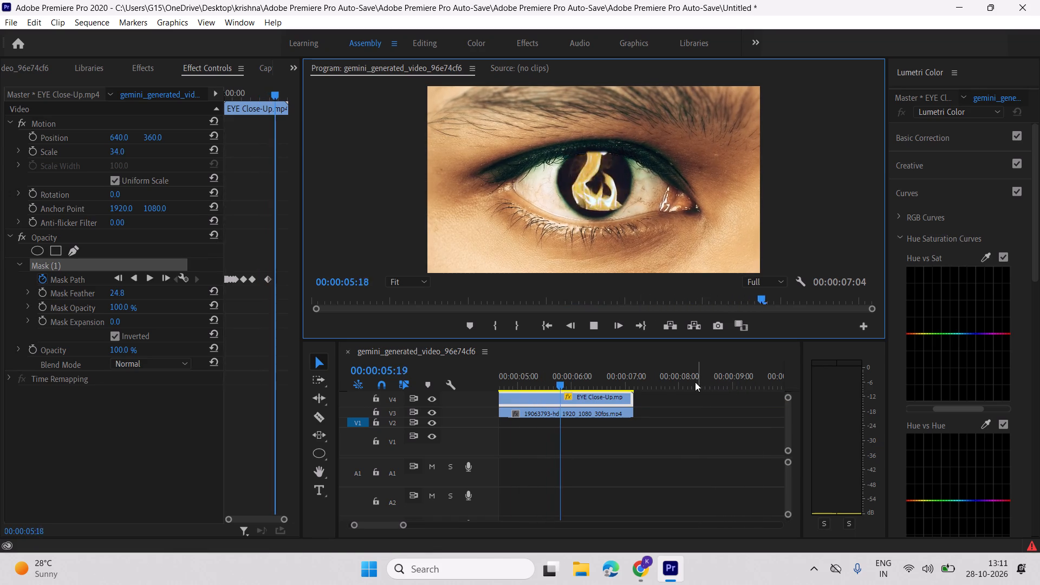
key("space")
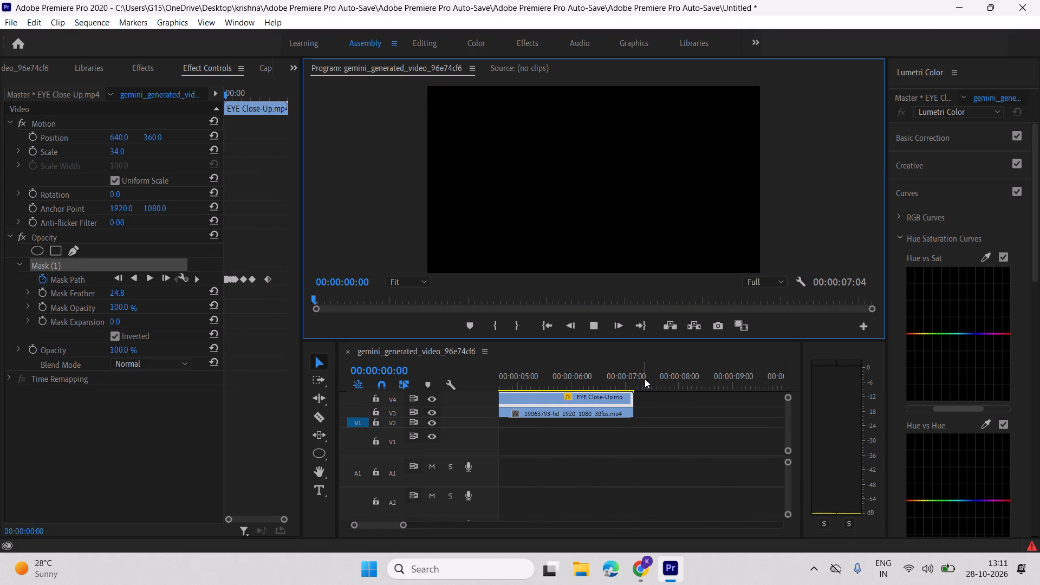
key("space")
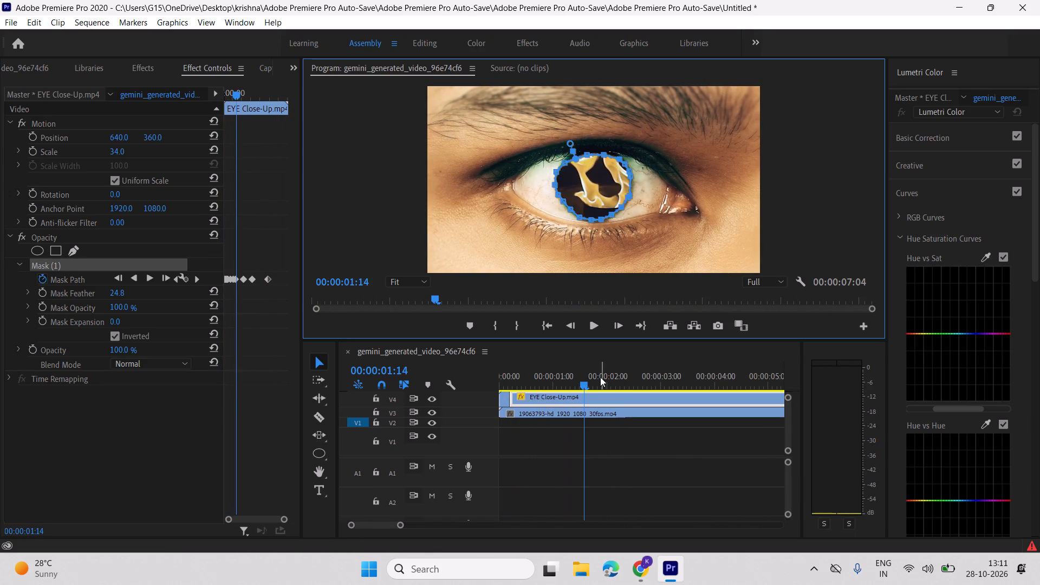
left_click_drag(580, 382, 490, 392)
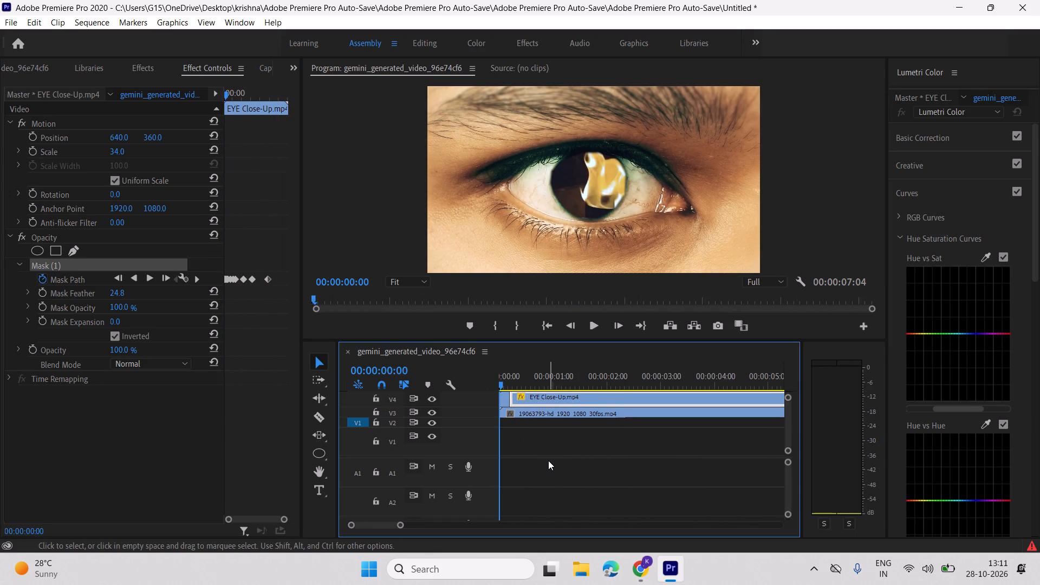
left_click(548, 460)
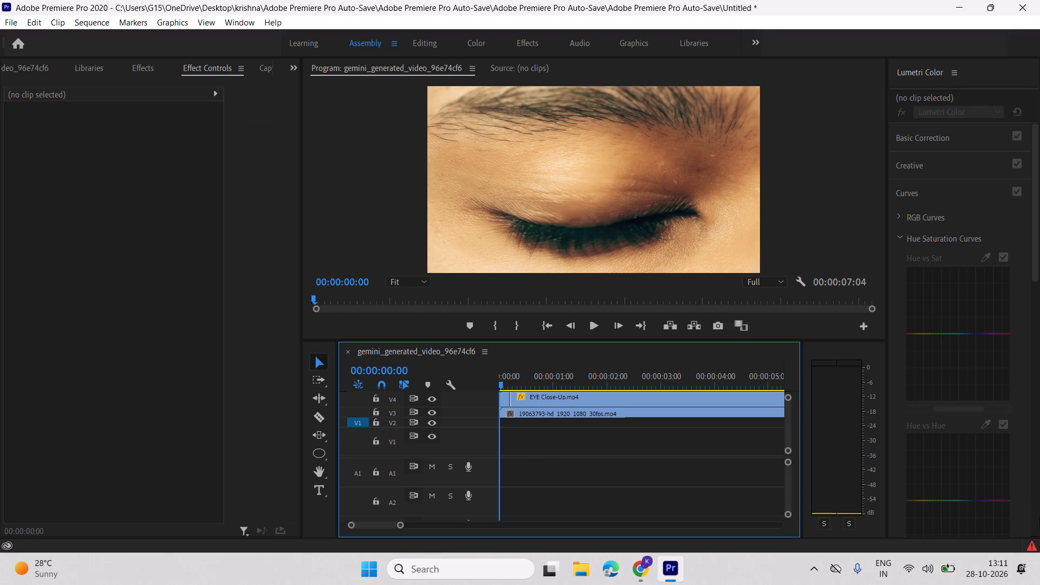
key("space")
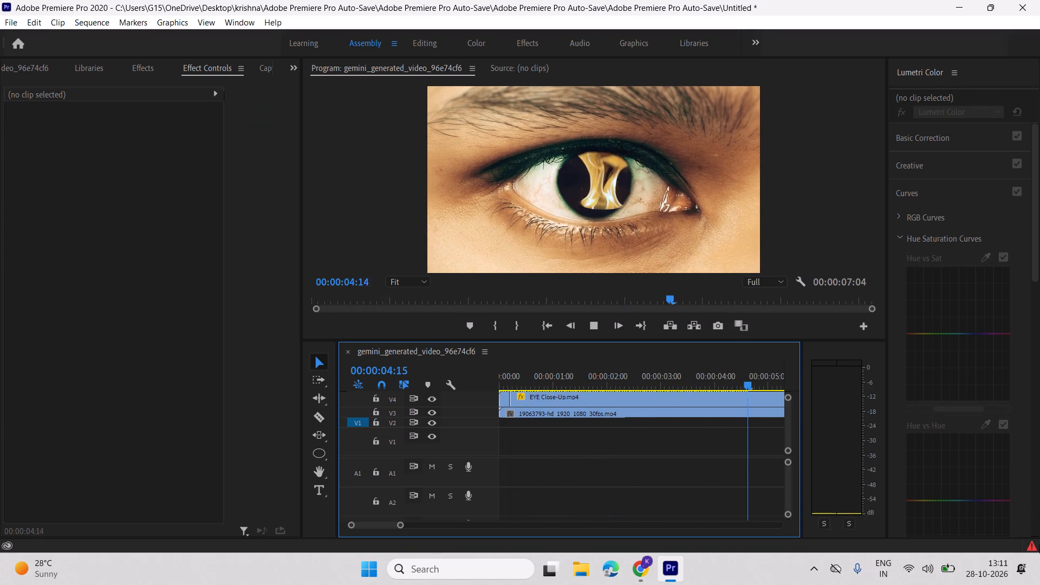
key("space")
Increase the feather of Mask (1) on EYE Close-Up to 50.8 and play the sequence to check the mask edge.
left_click(682, 401)
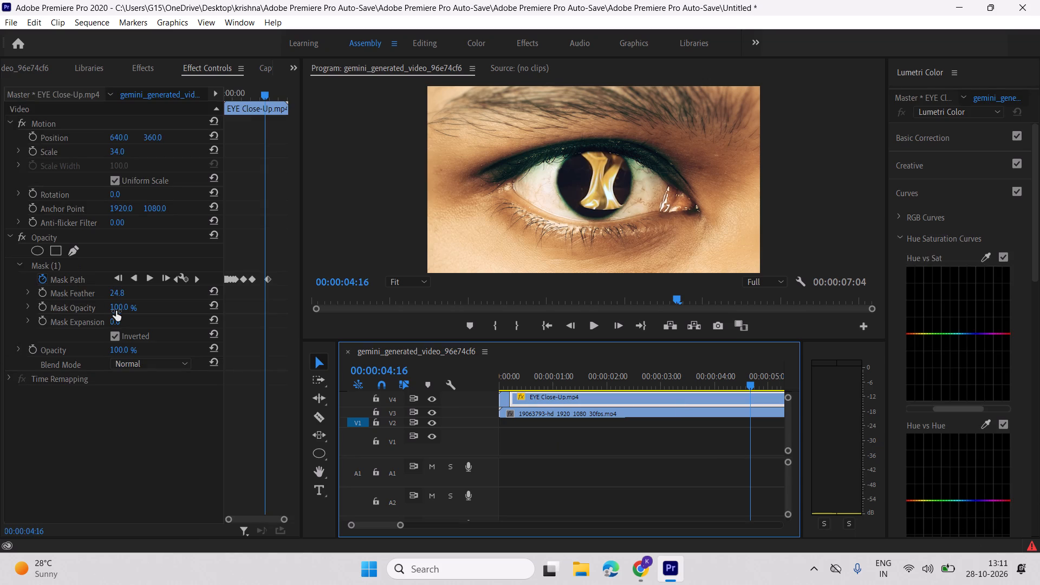
left_click_drag(117, 294, 134, 293)
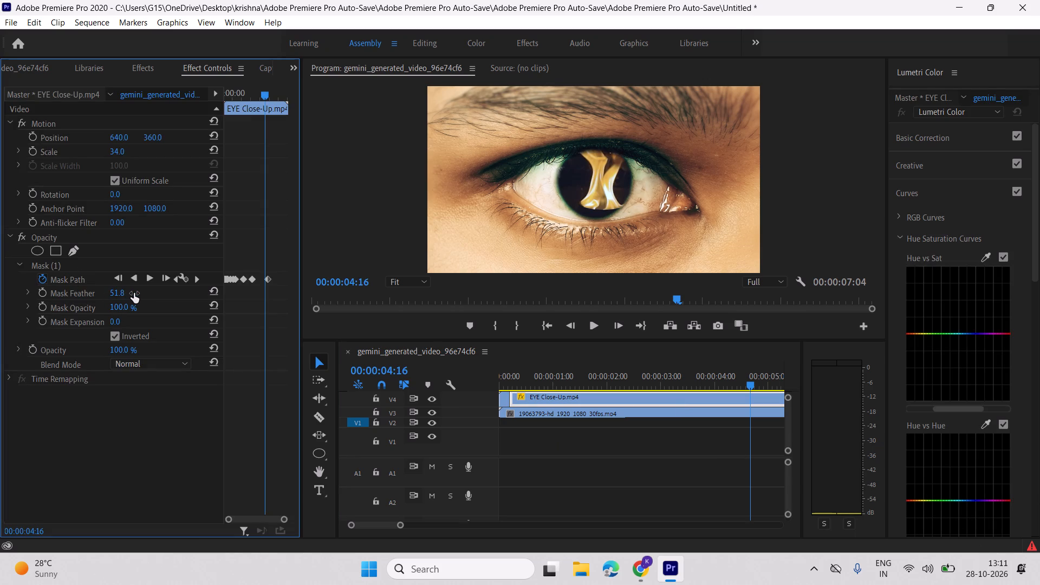
left_click_drag(134, 293, 133, 293)
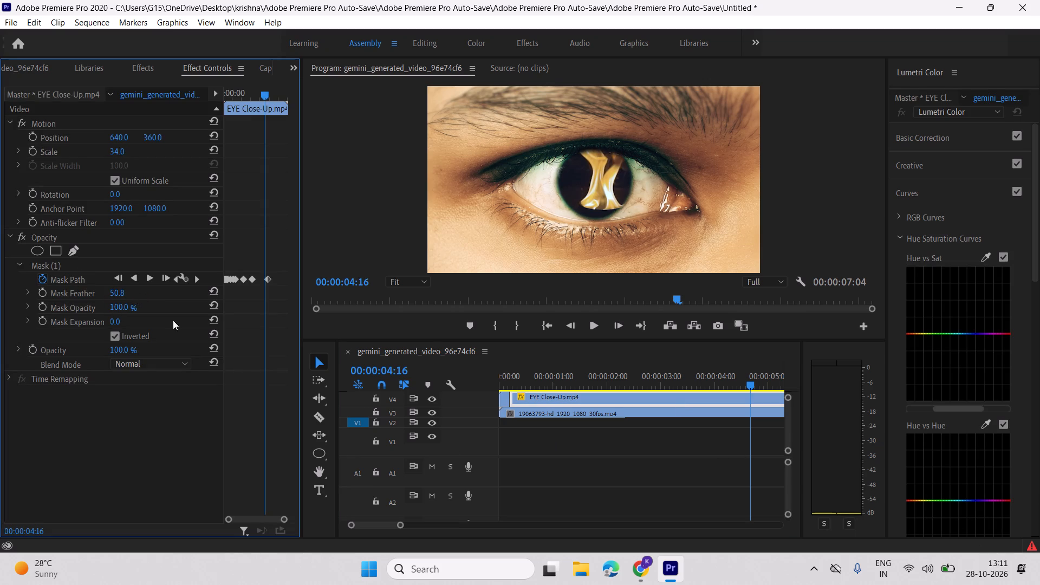
key("space")
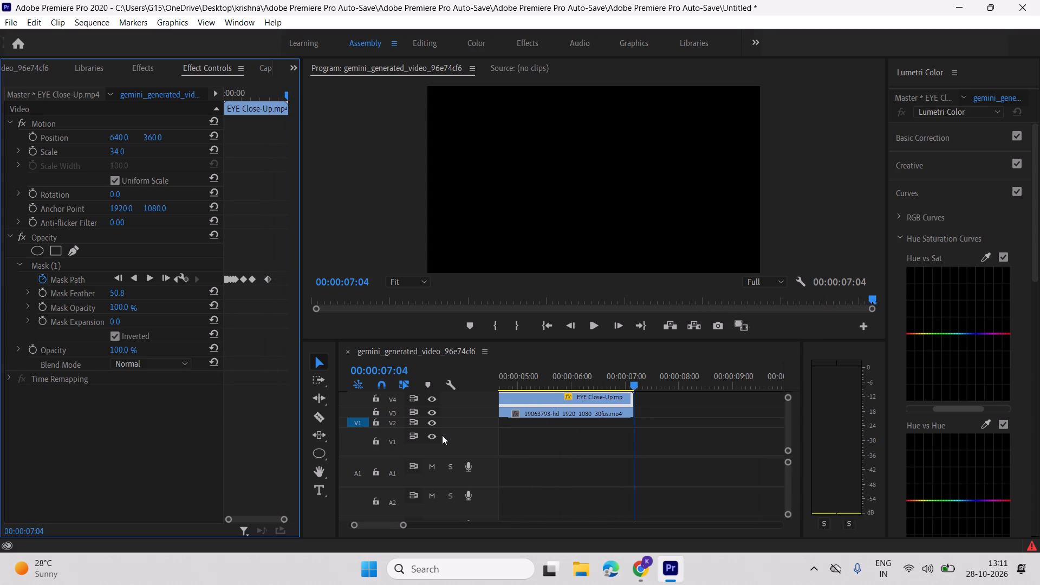
key("space")
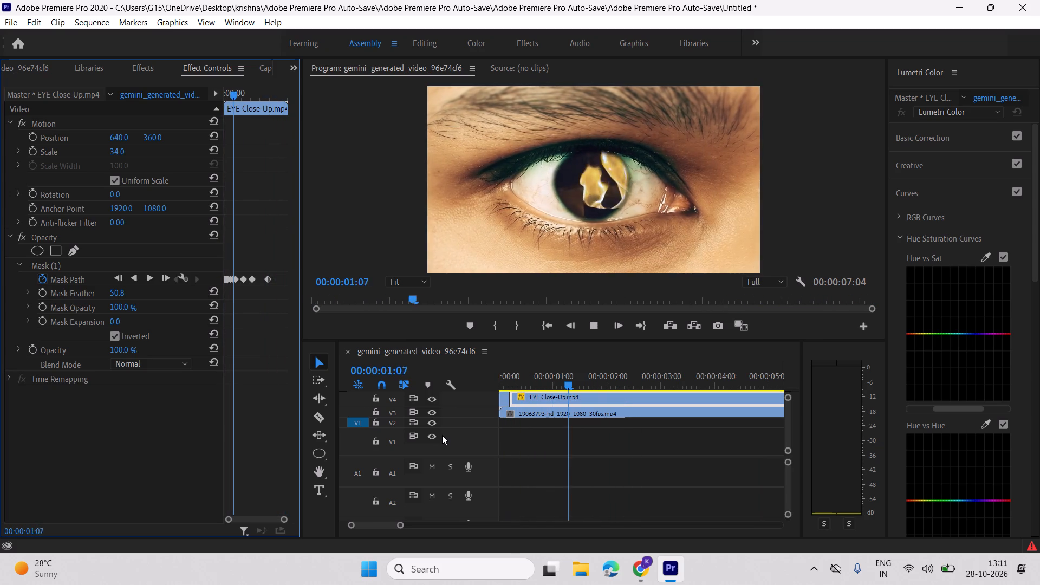
key("space")
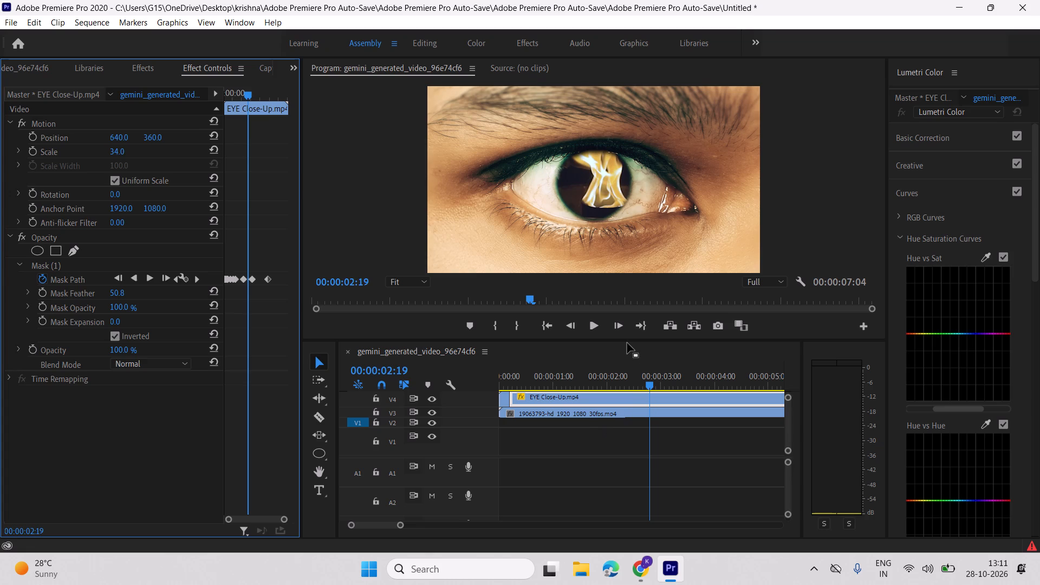
Enlarge the timeline area further to show more tracks and deselect the EYE Close-Up clip.
left_click_drag(627, 341, 621, 278)
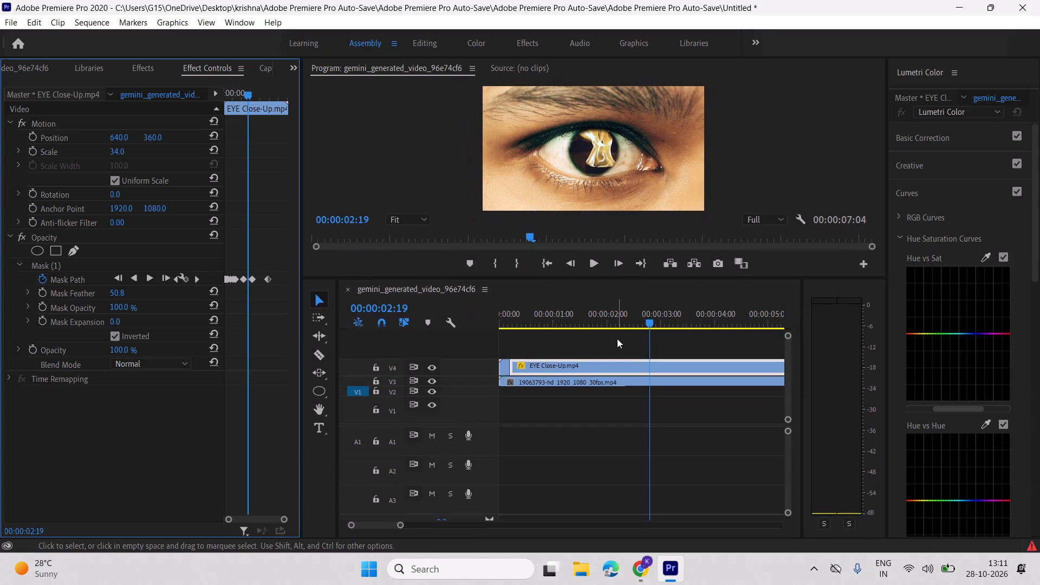
left_click(617, 339)
Switch to the YouTube eye zoom tutorial in Chrome and skim its section on creating the zoom effect.
left_click(616, 584)
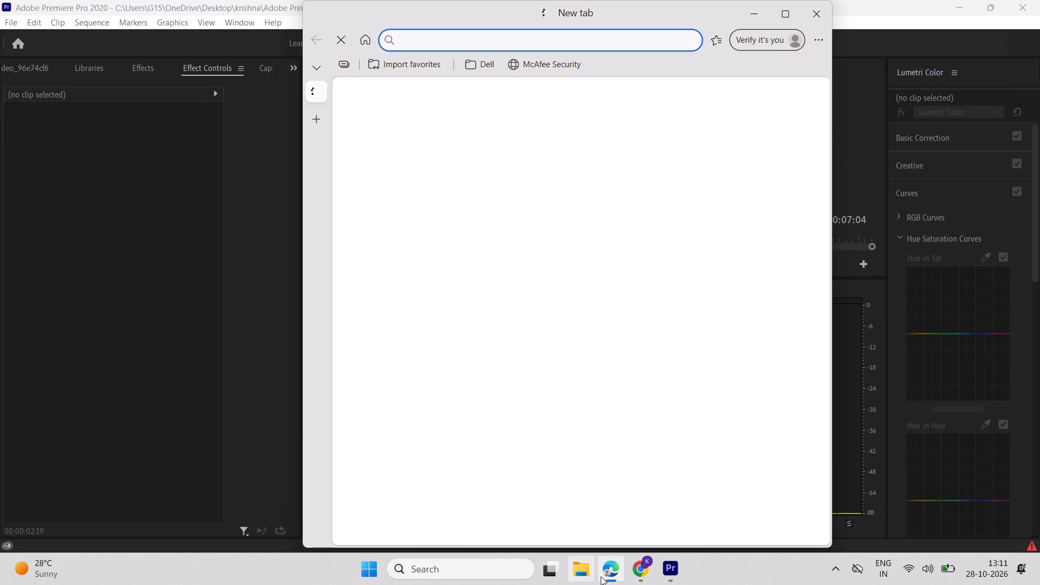
left_click(811, 16)
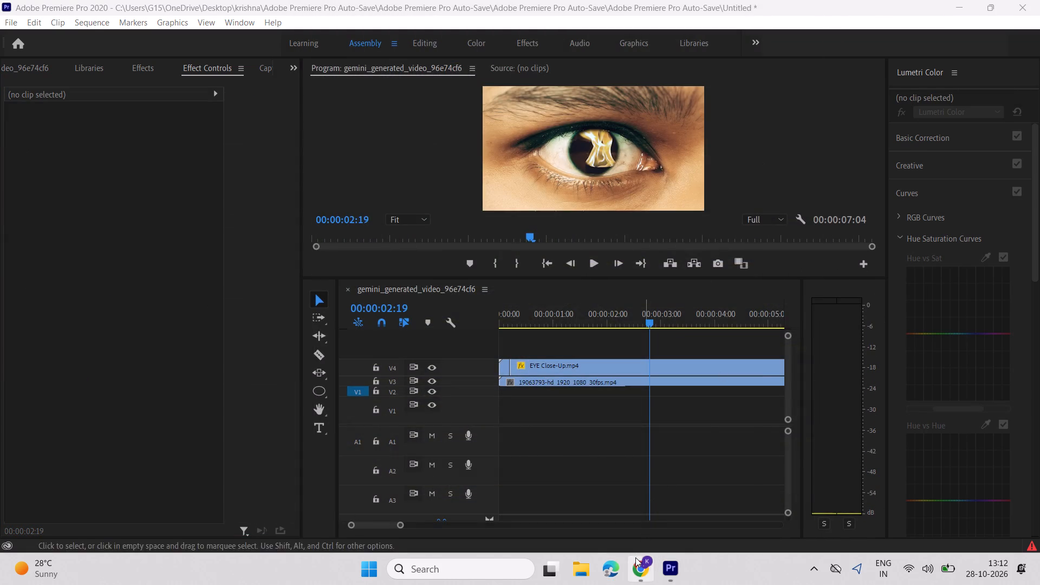
left_click(635, 557)
left_click(401, 370)
left_click(302, 466)
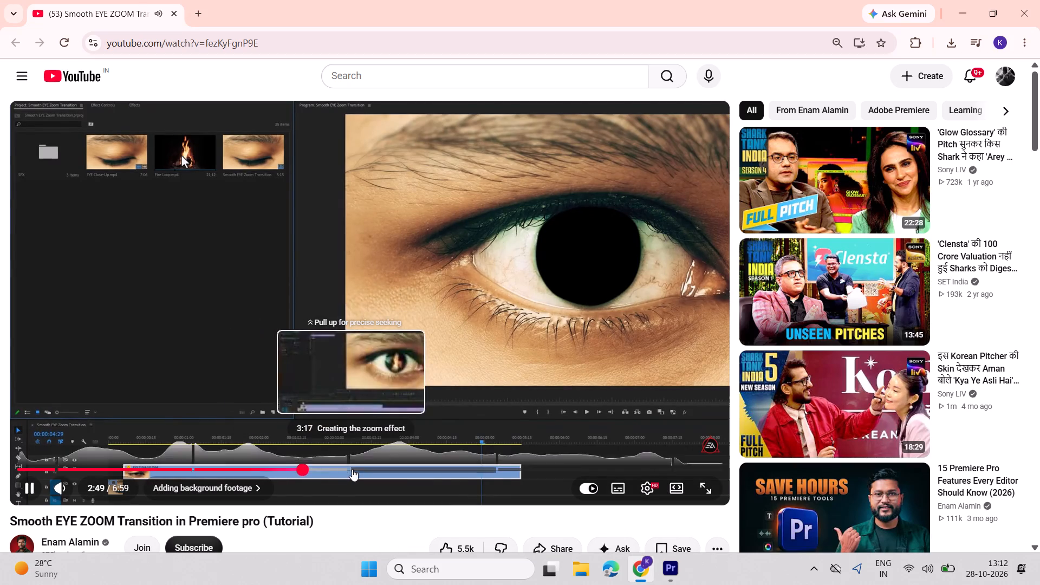
left_click(352, 469)
left_click(378, 468)
left_click(378, 467)
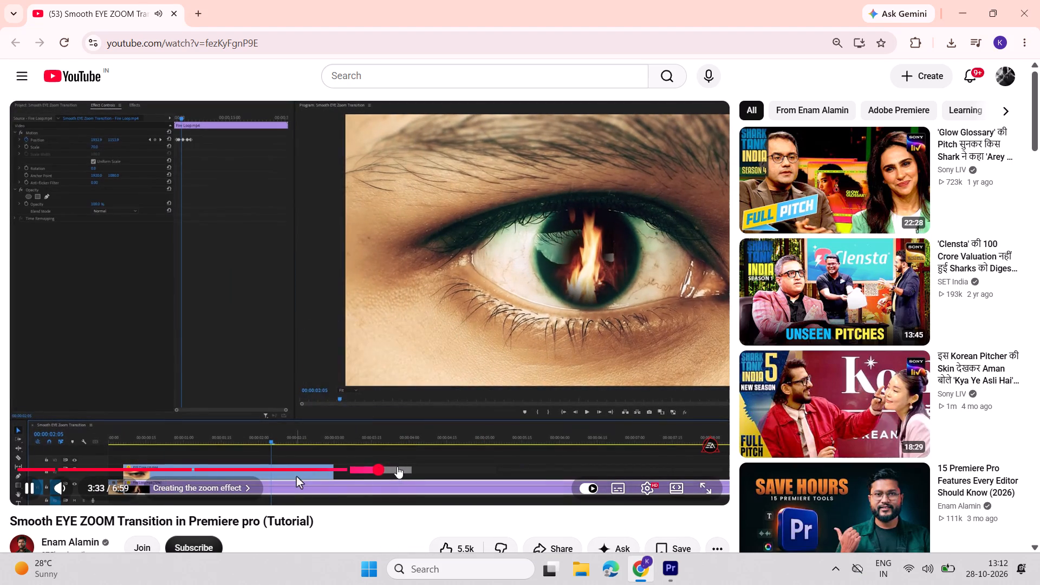
left_click(397, 466)
left_click(415, 465)
left_click_drag(402, 463, 394, 463)
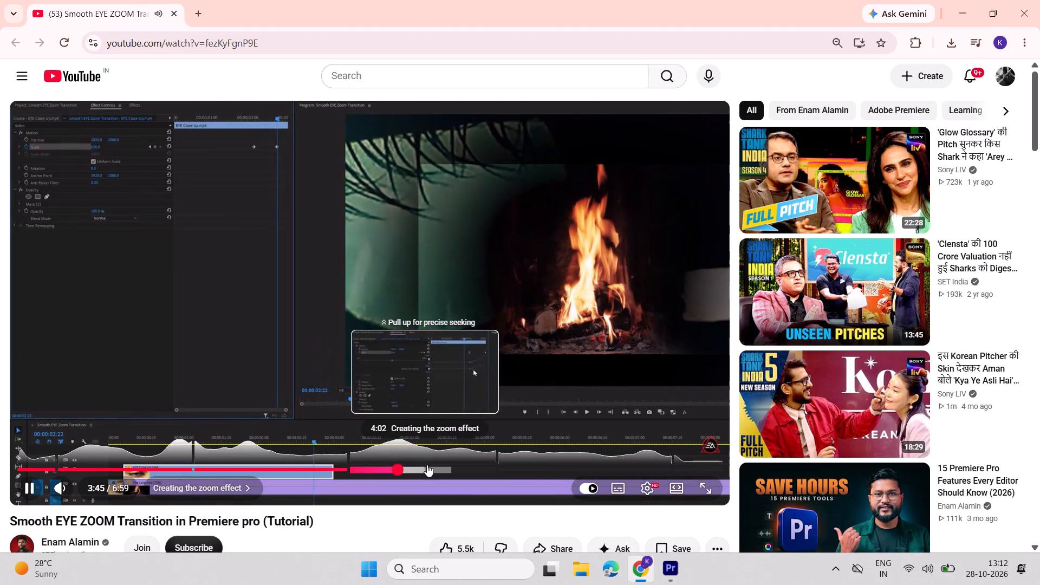
left_click(436, 465)
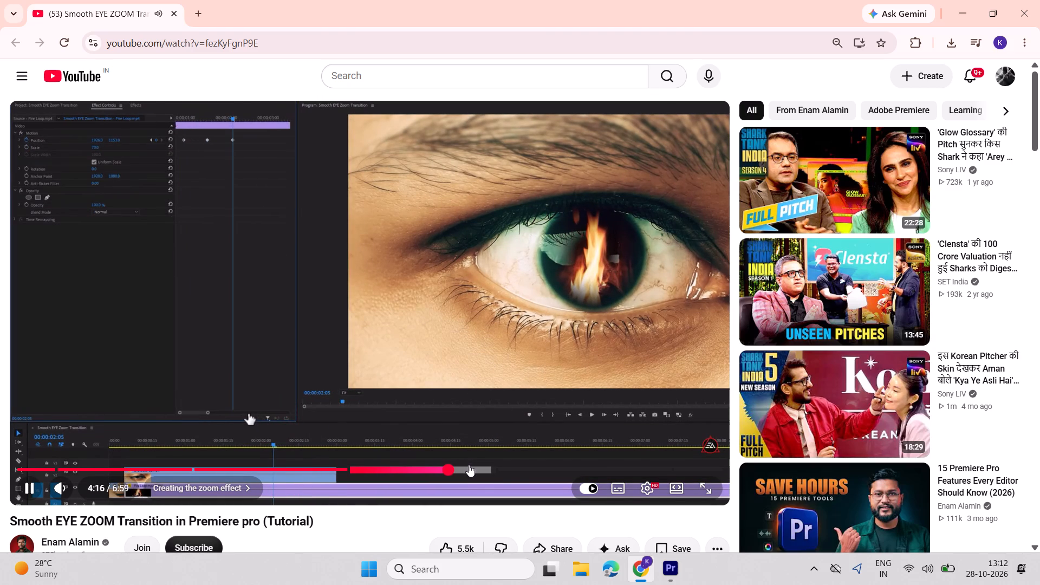
left_click(471, 466)
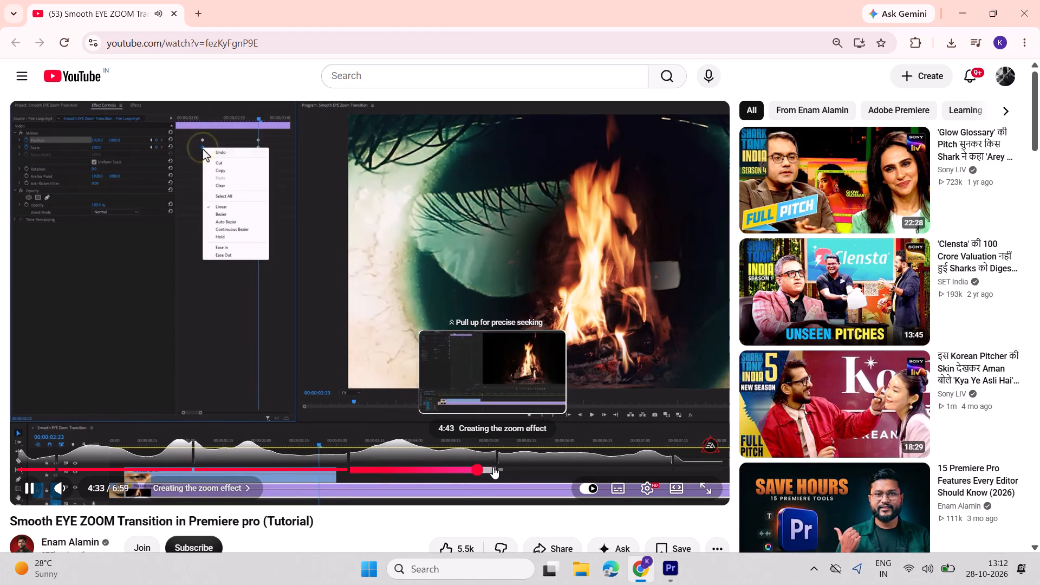
Skim the tutorial's Glow and RGB split effect section, including the part using VR Chromatic Aberrations.
left_click(506, 467)
double_click(523, 467)
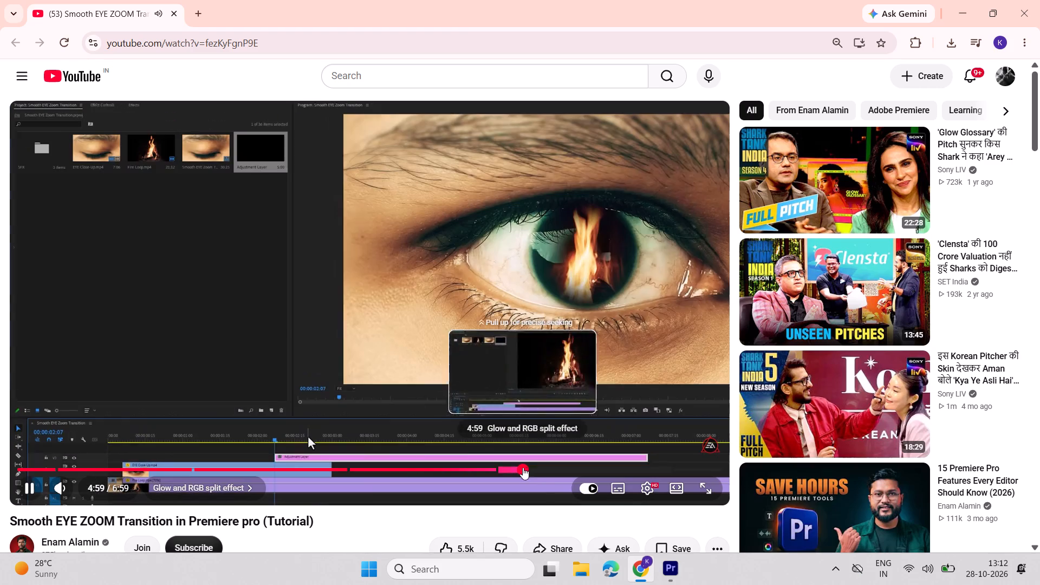
left_click(572, 465)
left_click(610, 471)
left_click(613, 415)
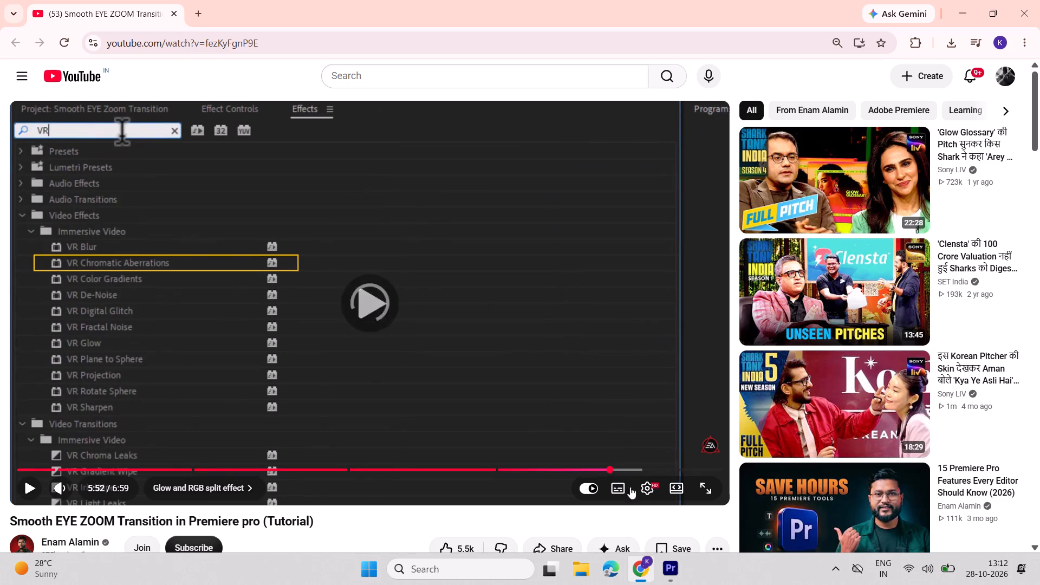
left_click(558, 377)
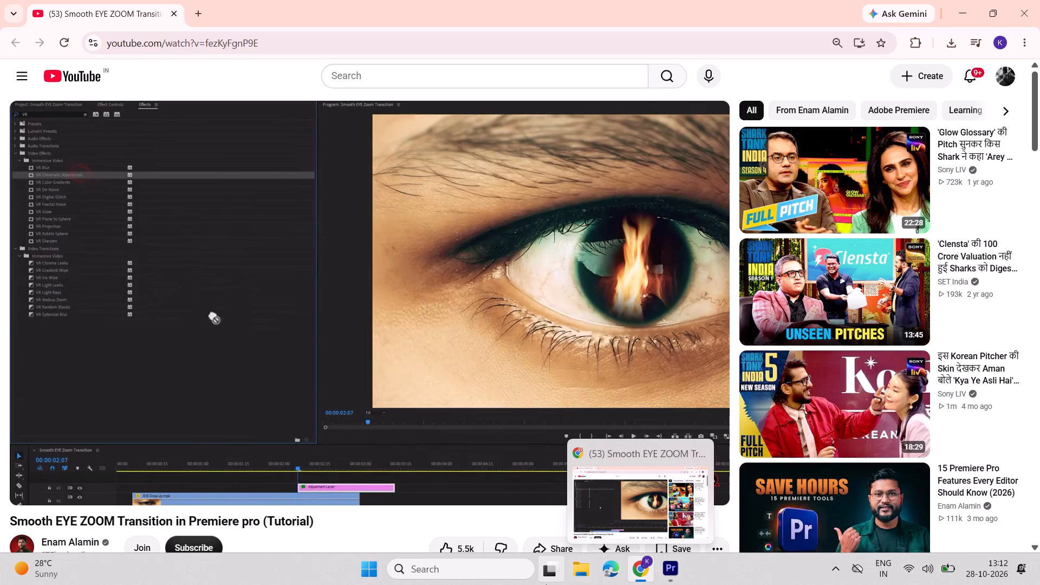
Open the Kuro app from the recent Windows searches.
left_click(511, 565)
left_click(530, 150)
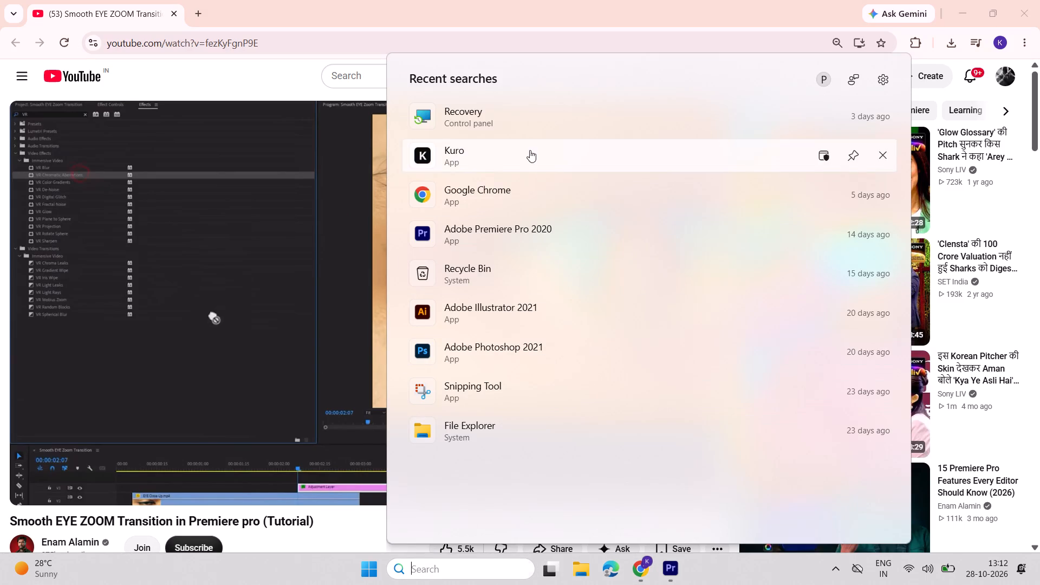
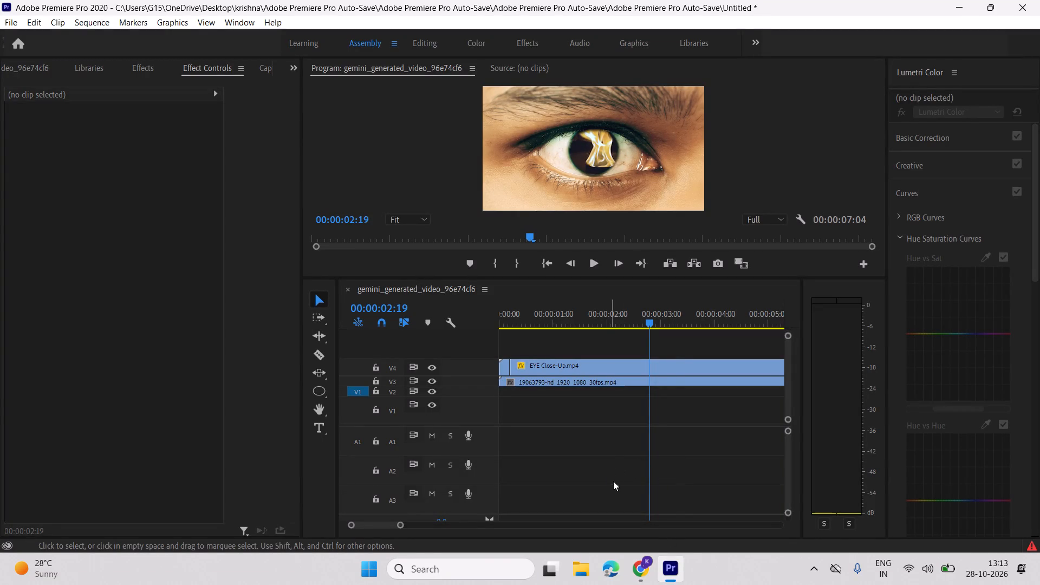
Add a starting Scale keyframe of 34 to the EYE Close-Up clip at 00:00:01:08.
left_click(646, 323)
left_click_drag(645, 323, 610, 322)
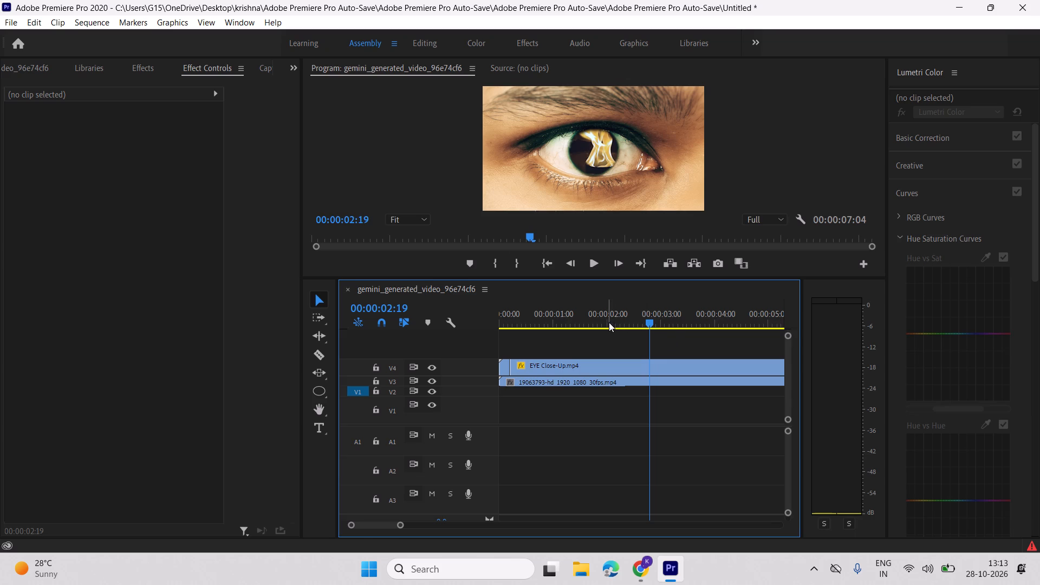
left_click_drag(647, 320, 624, 320)
left_click_drag(623, 320, 400, 383)
key("space")
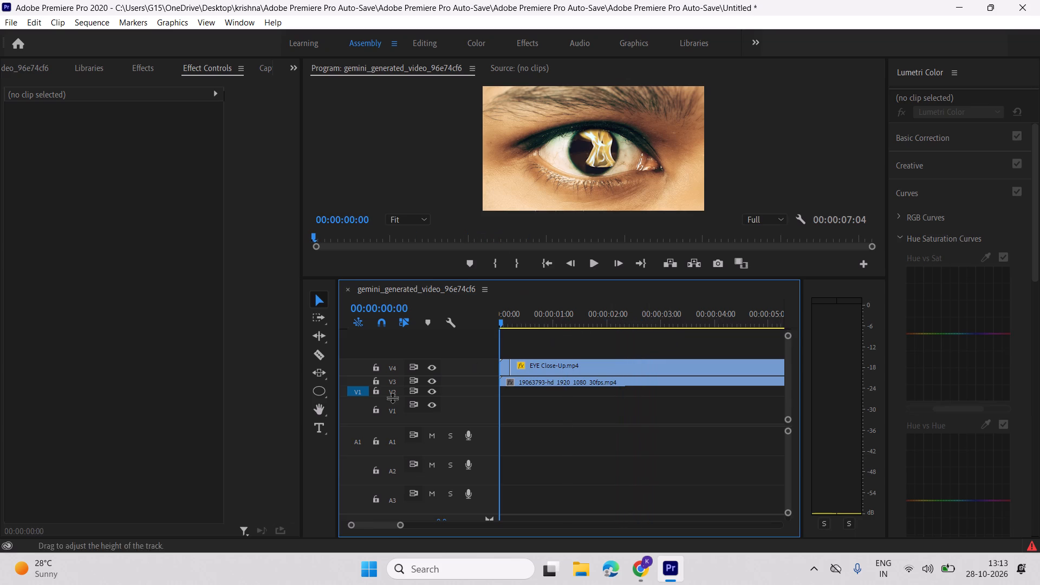
key("space")
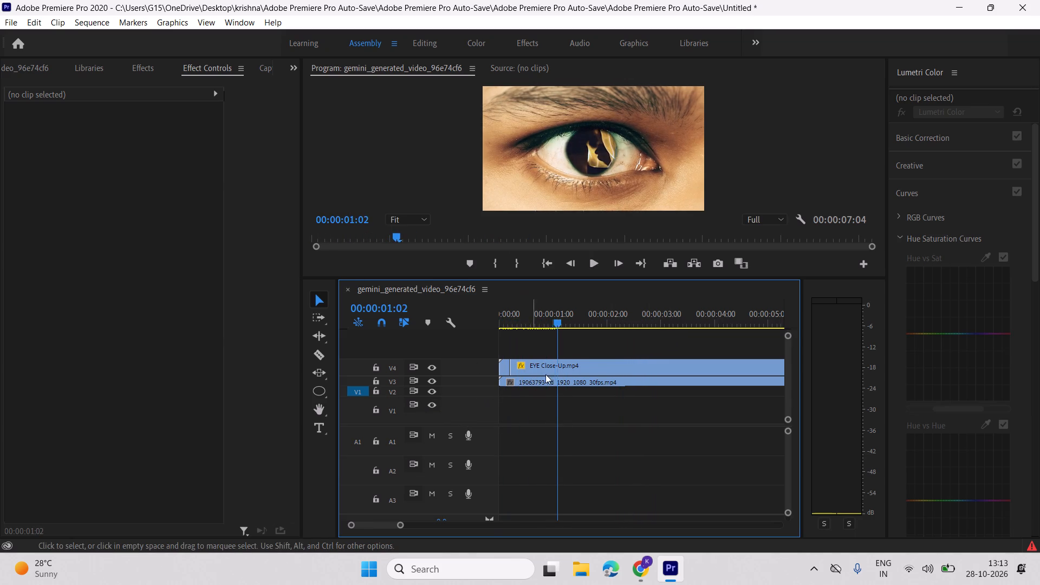
left_click(564, 367)
key("space")
key("space")
key("space")
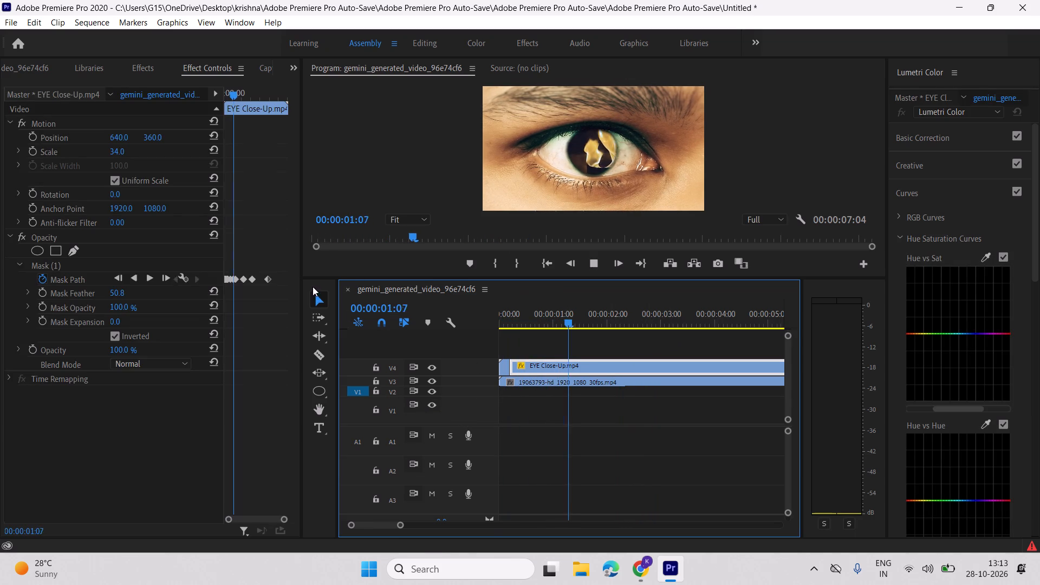
key("space")
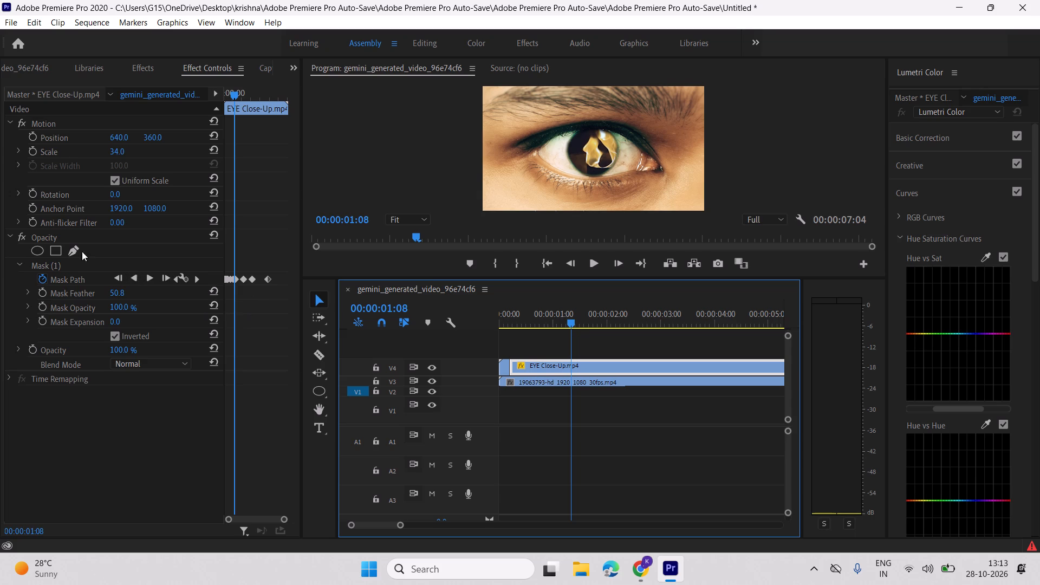
left_click(35, 151)
Add a second Scale keyframe of 210 to the EYE Close-Up clip at 00:00:02:09.
key("space")
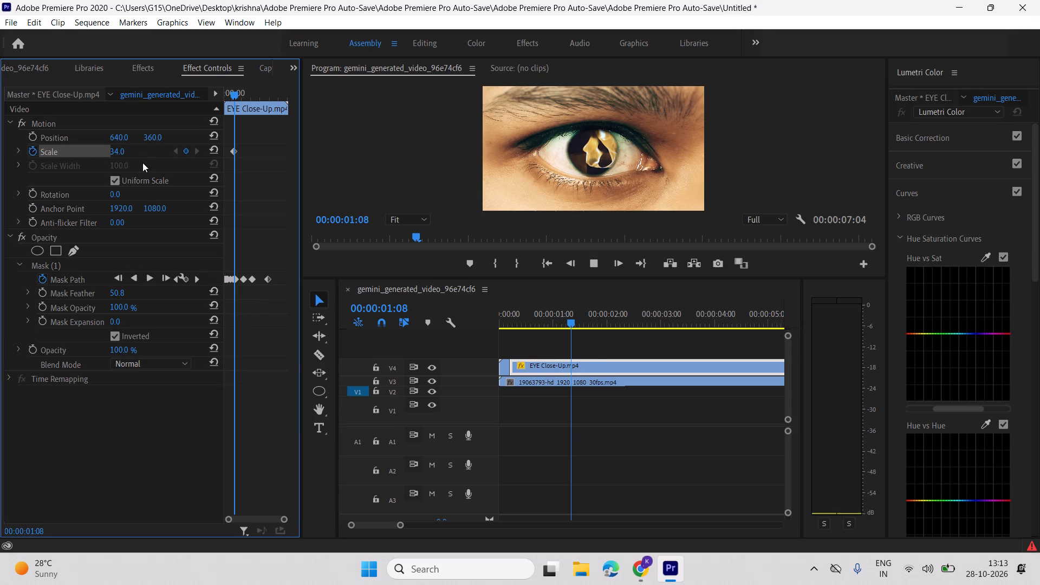
key("space")
left_click_drag(123, 152, 210, 140)
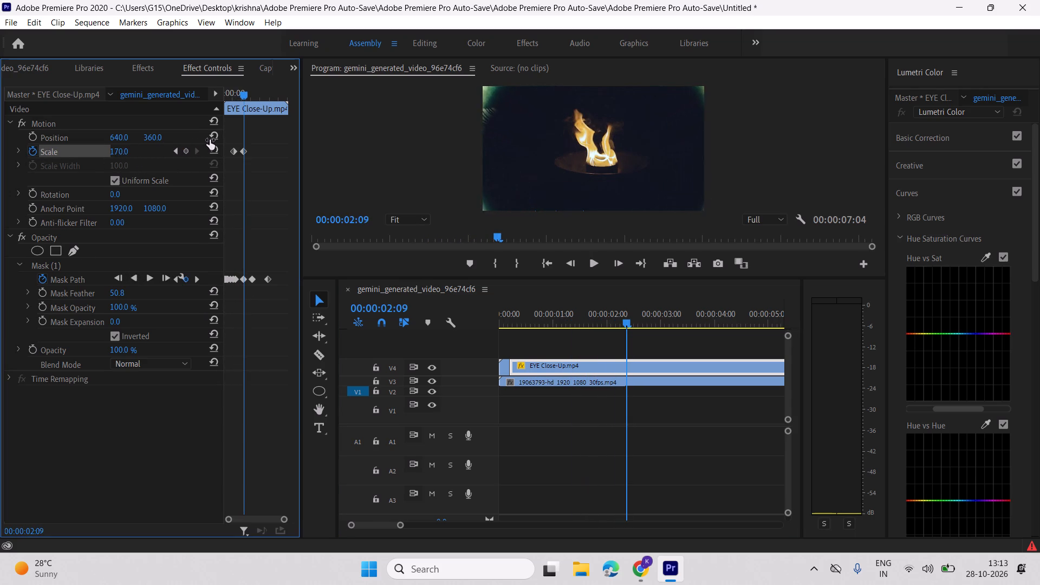
left_click_drag(210, 140, 234, 135)
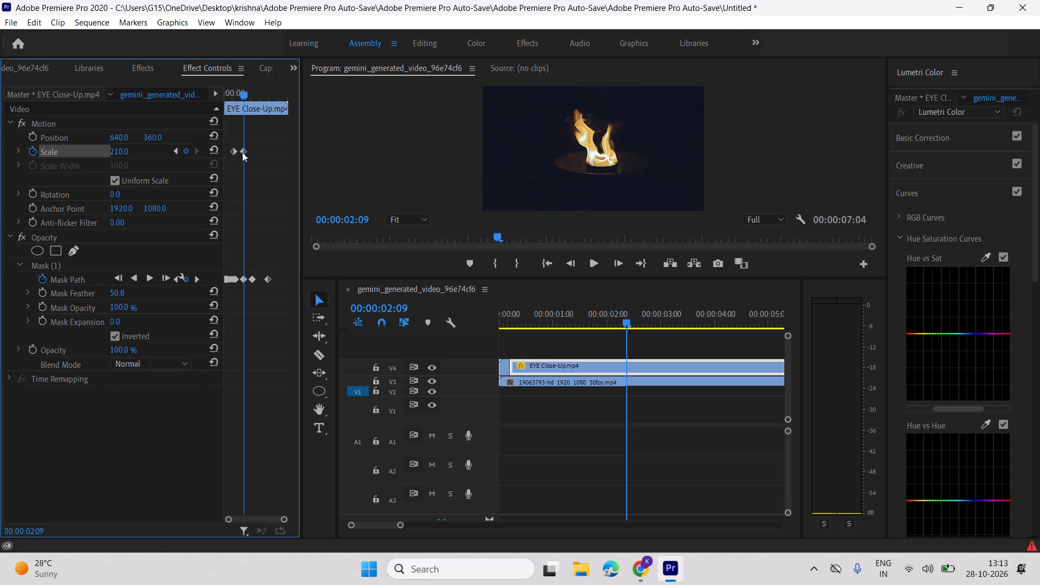
Apply Ease In and Ease Out to both Scale keyframes of EYE Close-Up.
left_click_drag(263, 128, 226, 162)
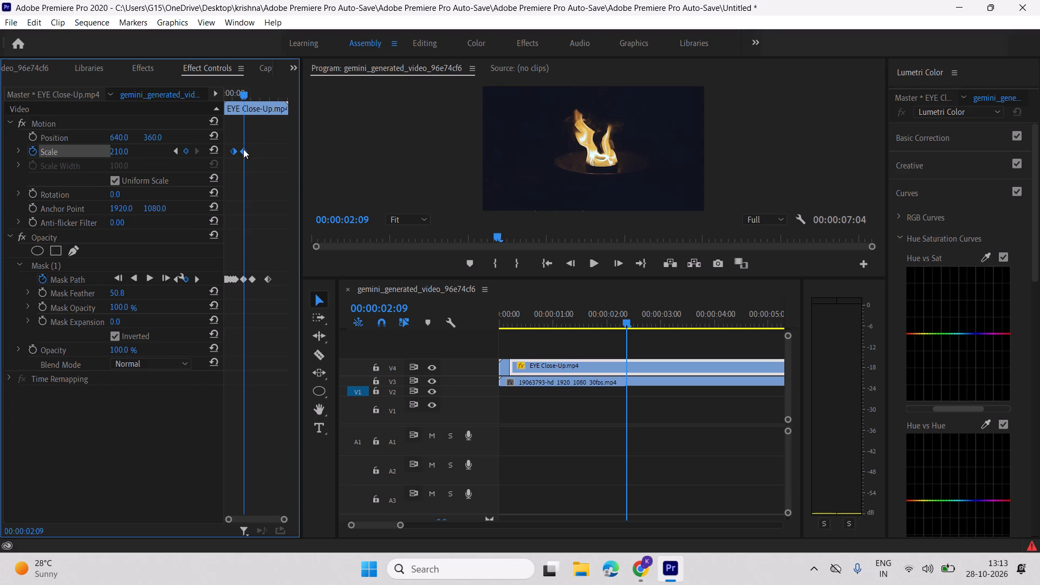
right_click(243, 151)
left_click(305, 337)
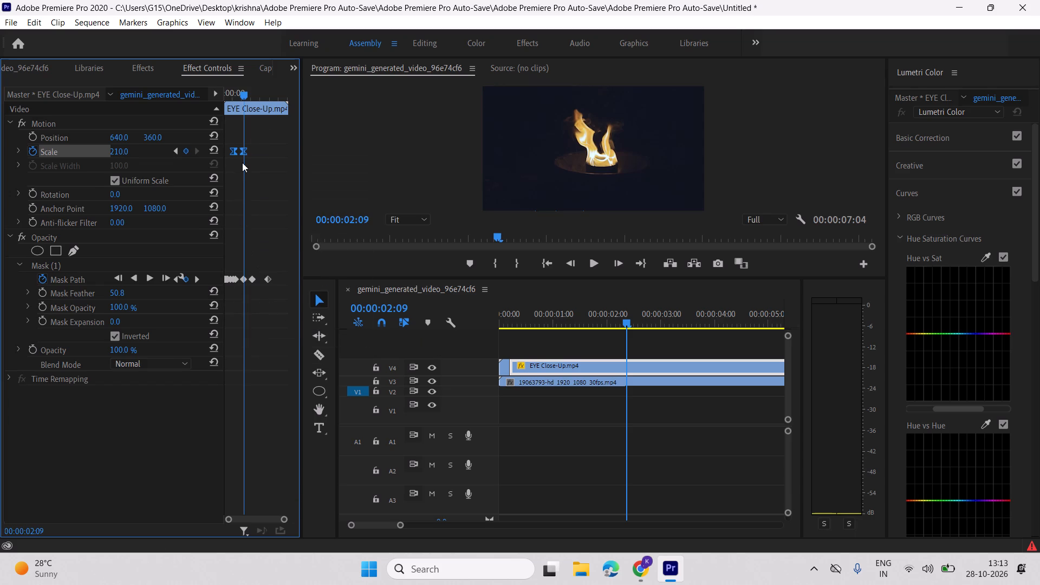
right_click(242, 152)
left_click(271, 352)
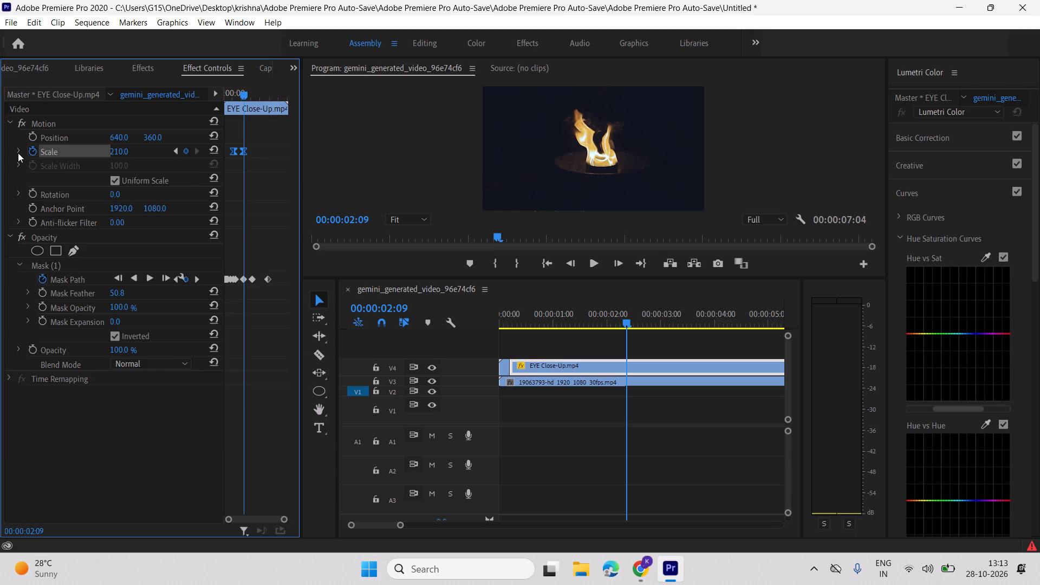
Reshape the Scale velocity curve between the two keyframes so the zoom peaks early and slows gradually toward the second keyframe.
left_click(18, 153)
double_click(243, 220)
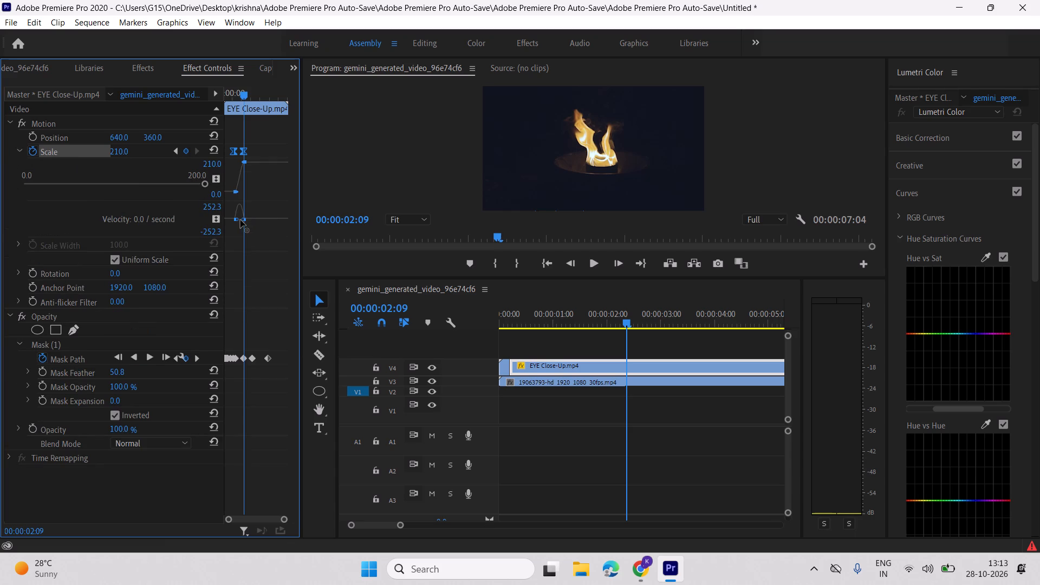
left_click(236, 216)
left_click_drag(234, 214, 242, 219)
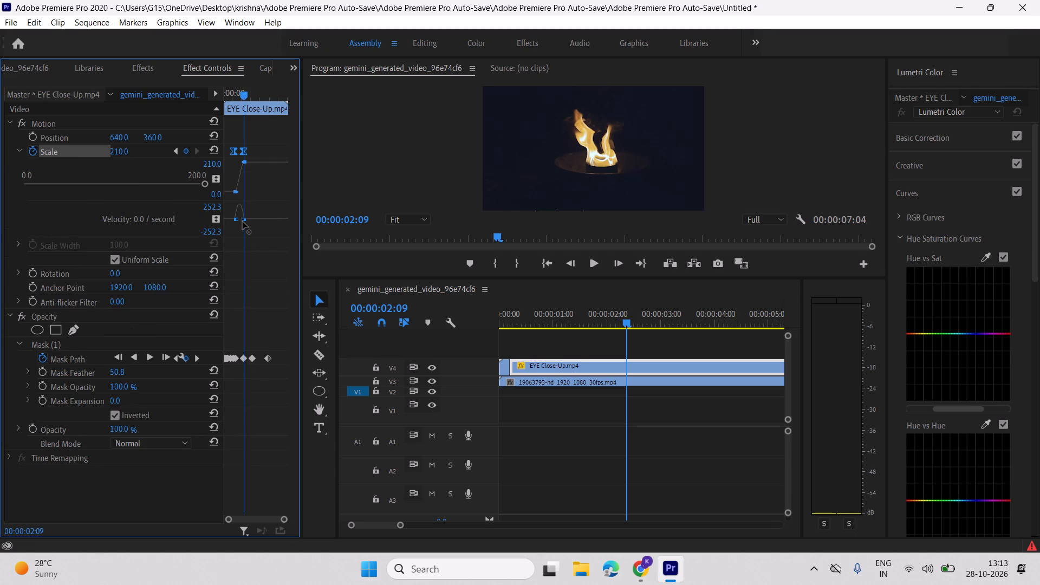
left_click(243, 222)
Play the sequence from the start to check the eased eye zoom into the fire clip.
left_click_drag(246, 89, 239, 89)
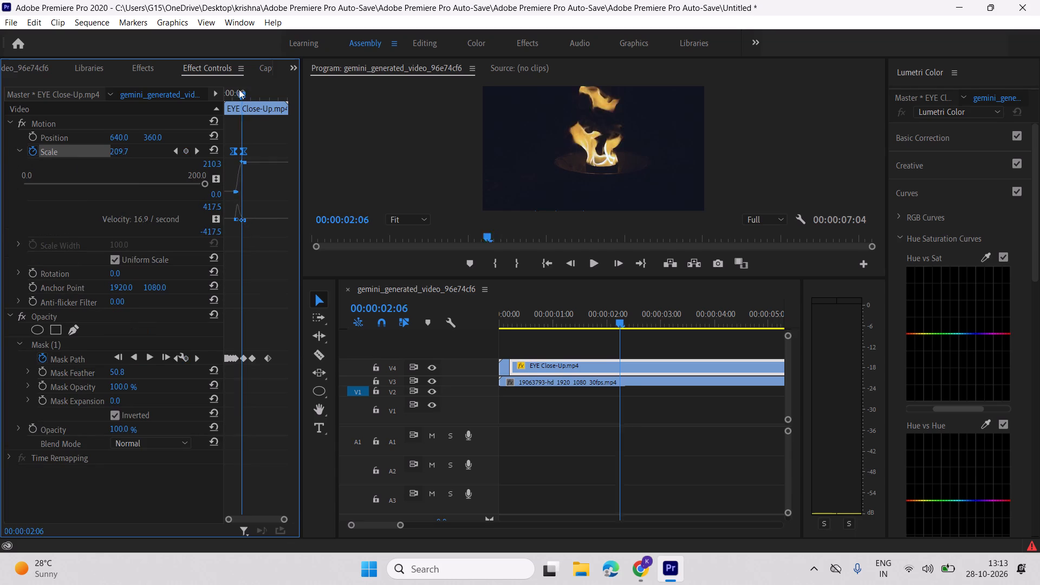
left_click_drag(239, 89, 213, 93)
key("space")
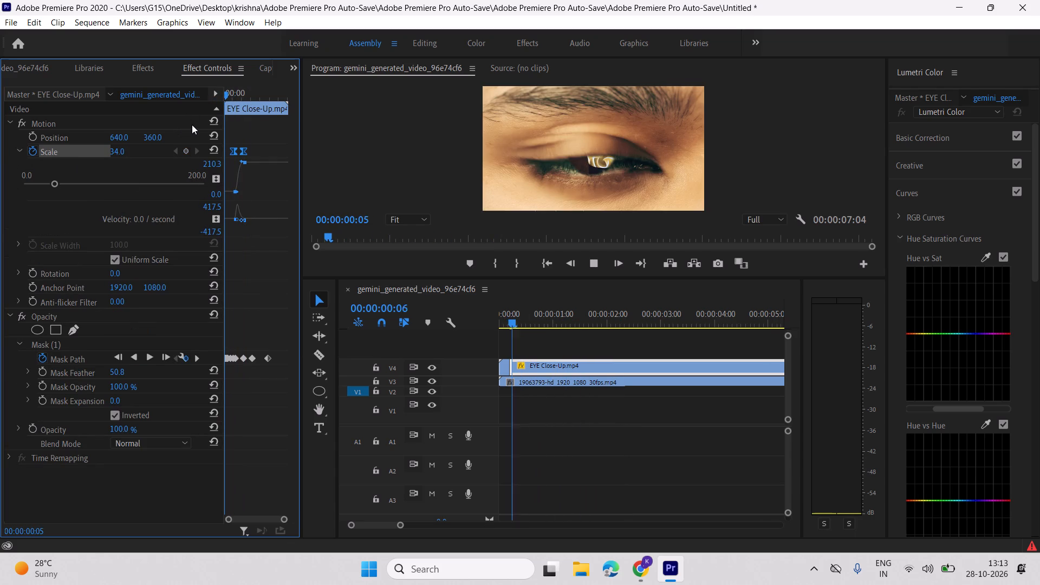
key("space")
key("space")
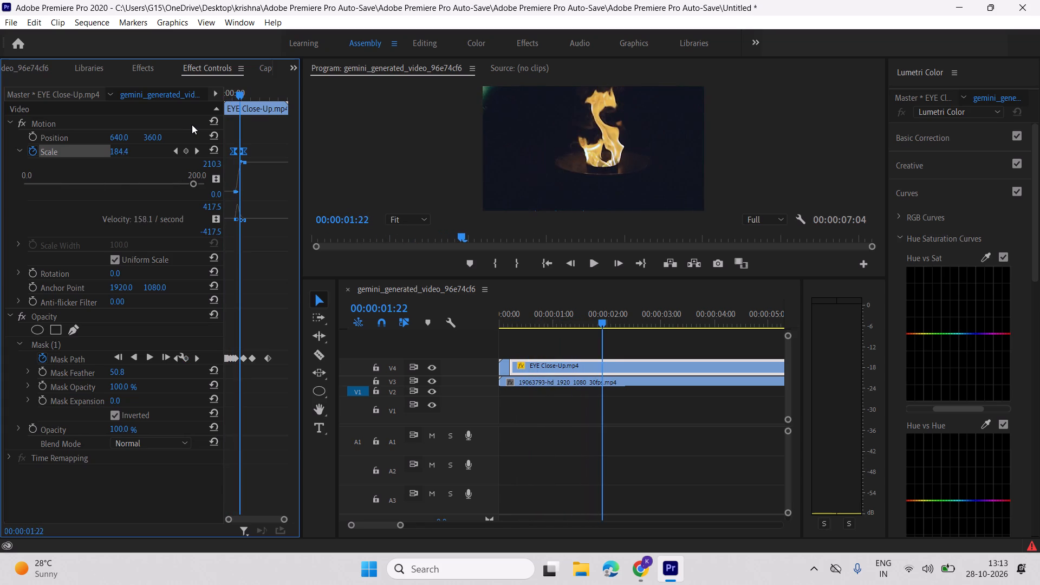
key("space")
Split the EYE Close-Up clip on V4 at 00:00:02:18 and delete the part after the cut.
left_click(590, 411)
key("space")
key("space")
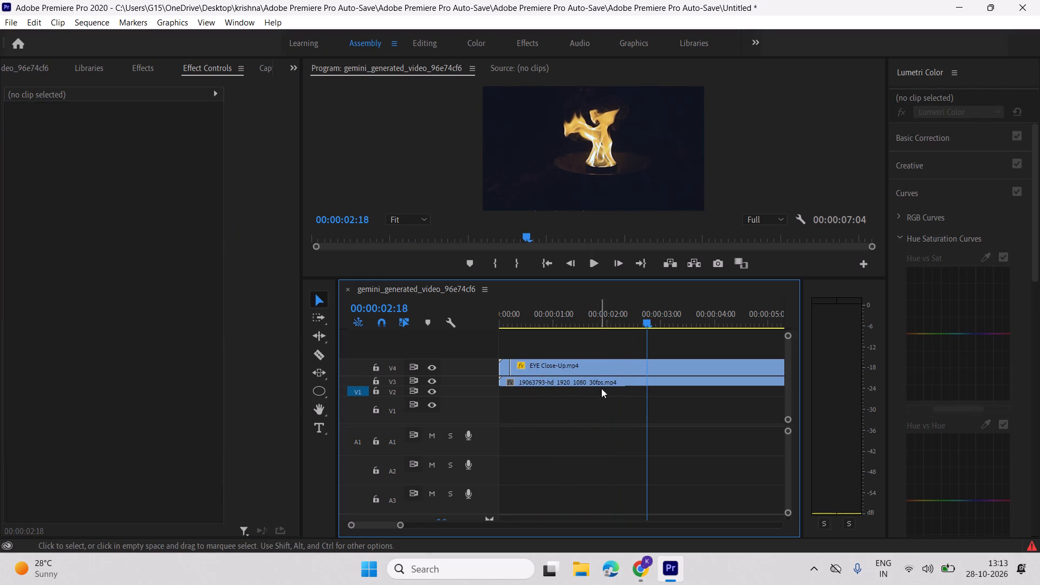
left_click(612, 371)
left_click(316, 356)
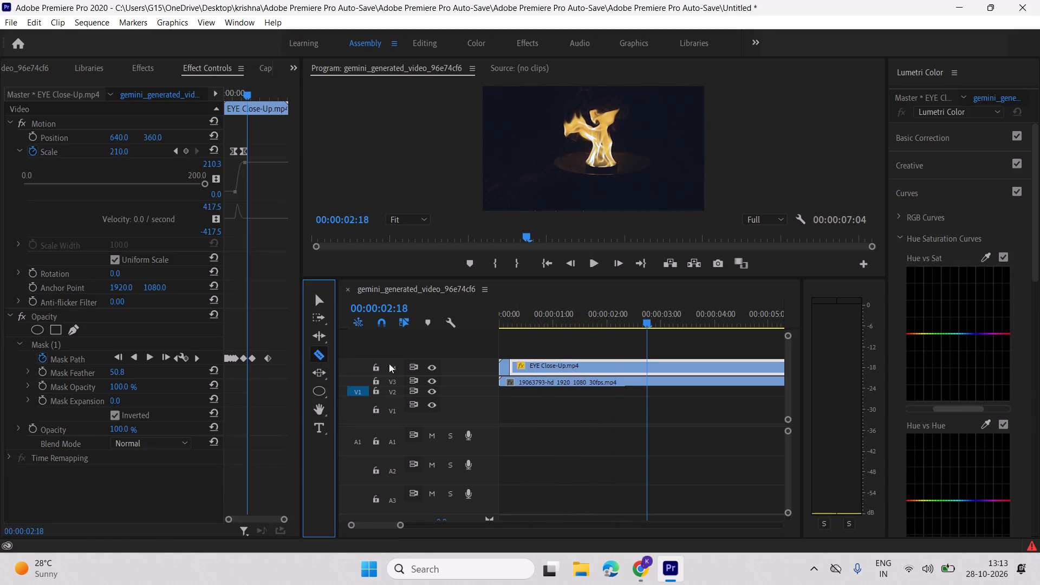
left_click(647, 365)
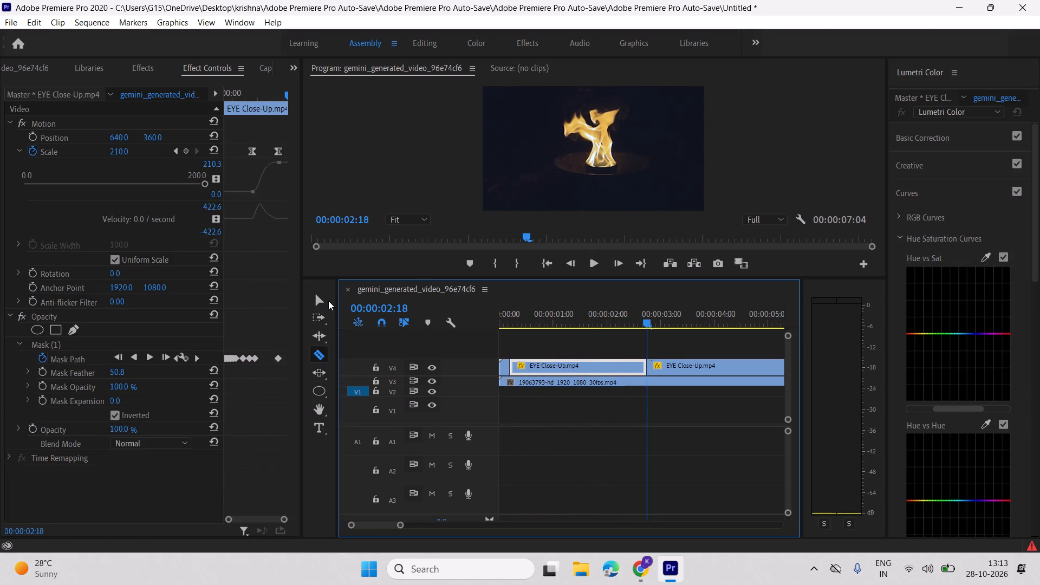
left_click(328, 301)
left_click_drag(676, 341, 694, 363)
key("Delete")
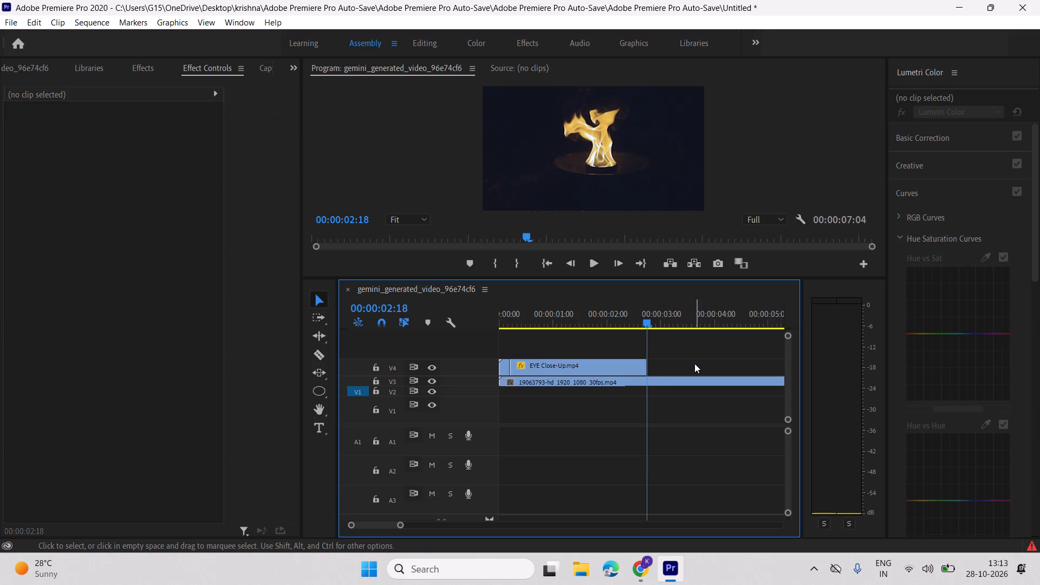
Split the fire clip on V3 at 00:00:03:16 and delete the part after the cut.
key("space")
key("space")
left_click(322, 356)
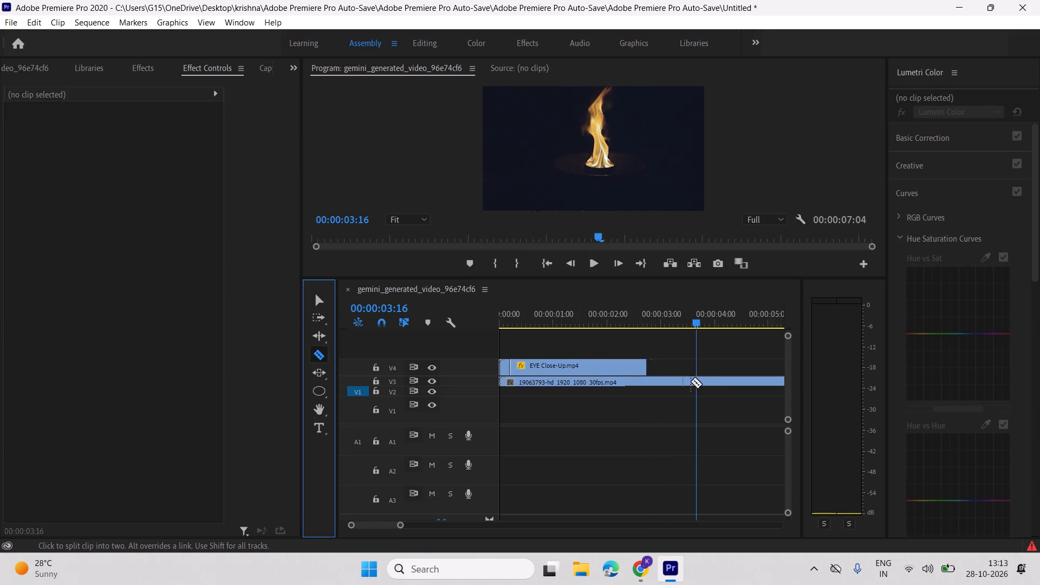
left_click(697, 381)
left_click(316, 294)
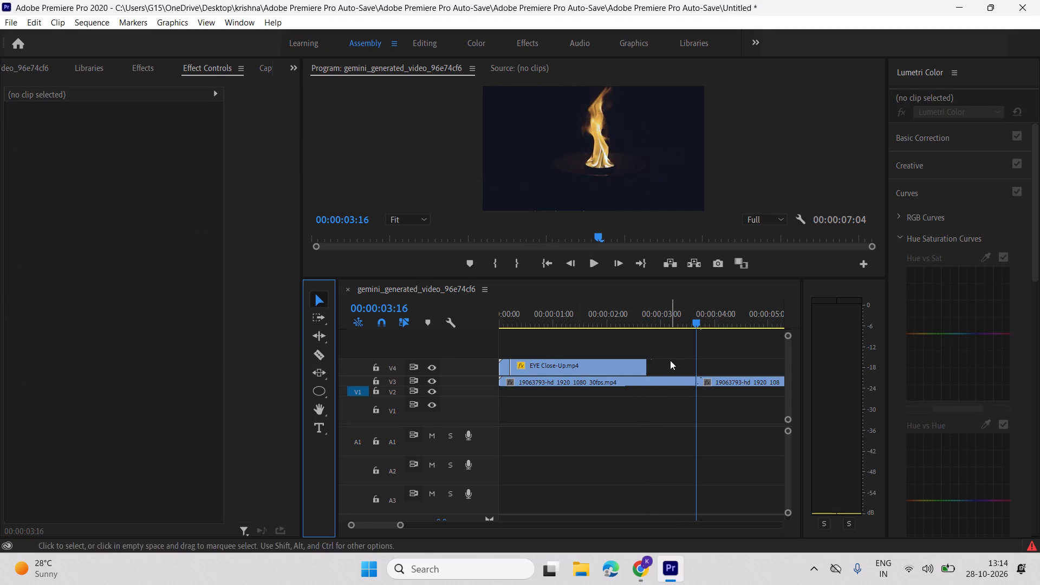
left_click_drag(761, 356, 768, 390)
key("Delete")
Play the trimmed sequence from the start and enlarge the Program monitor to examine the zoom transition.
left_click_drag(673, 320, 233, 366)
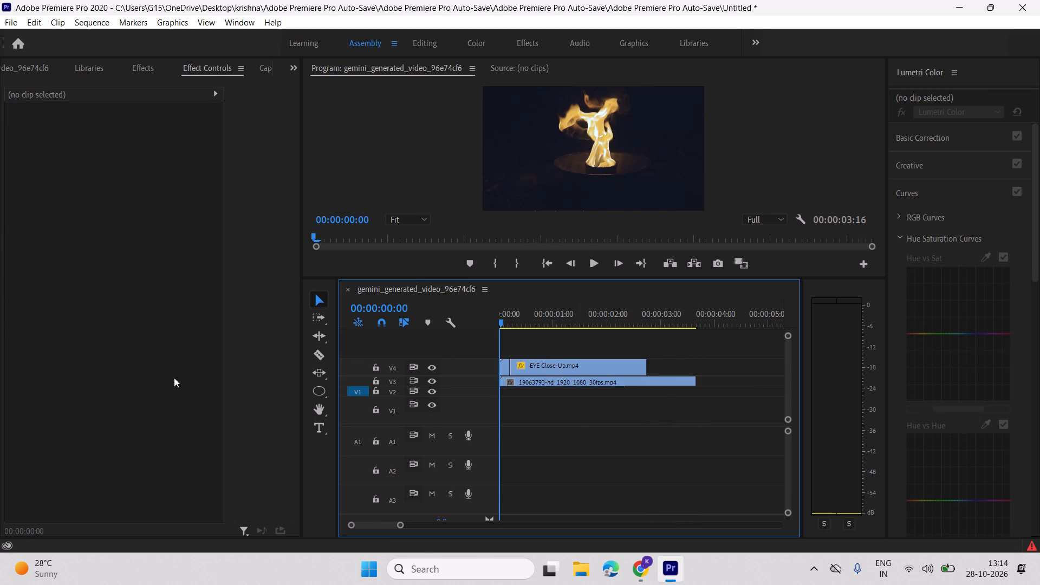
key("space")
left_click_drag(617, 279, 593, 417)
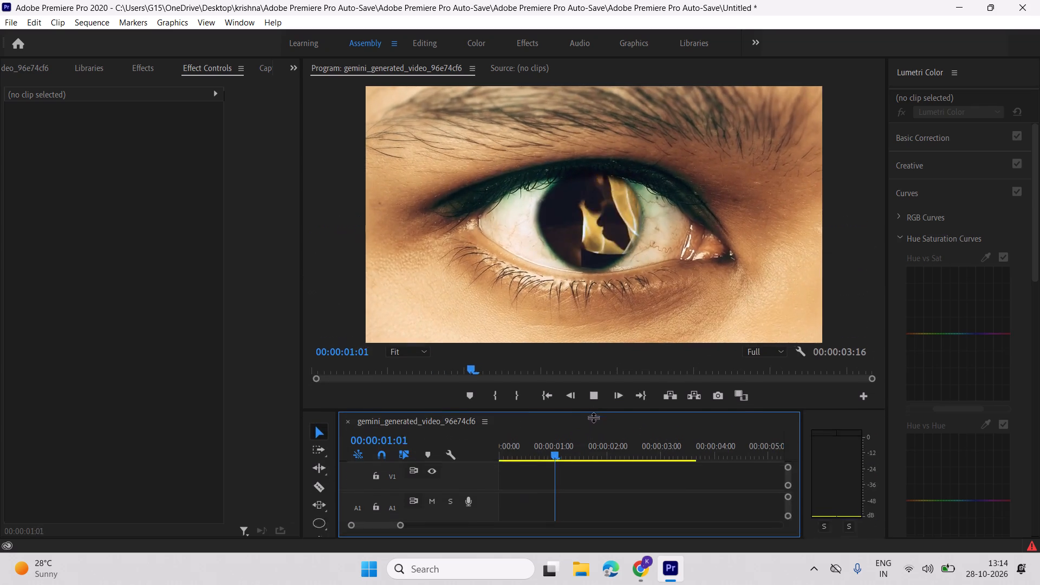
left_click_drag(593, 417, 593, 420)
key("space")
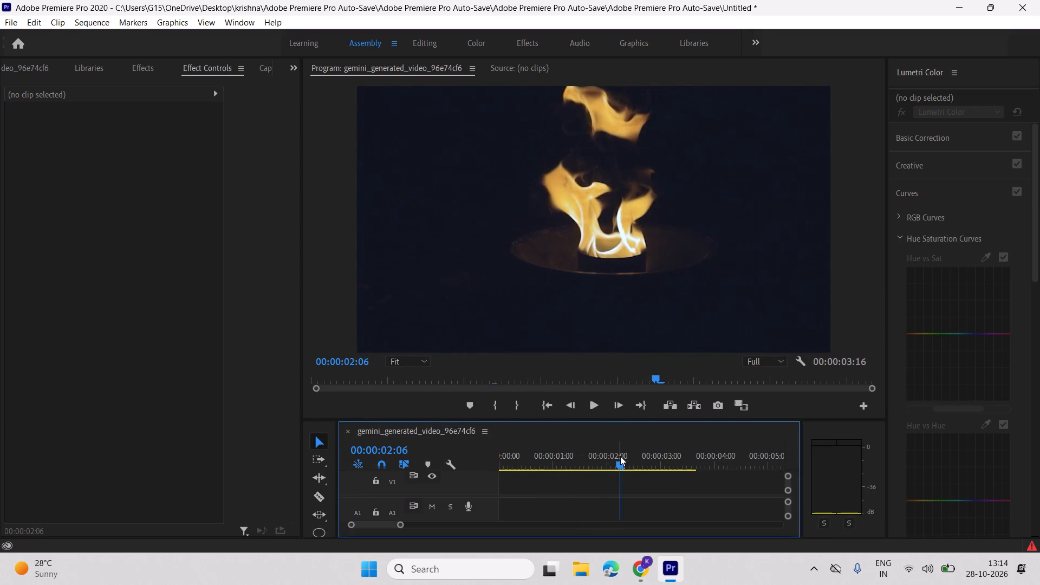
Return the playhead to the start of the sequence and maximize the Program monitor for viewing.
left_click_drag(620, 460, 234, 489)
left_click(349, 316)
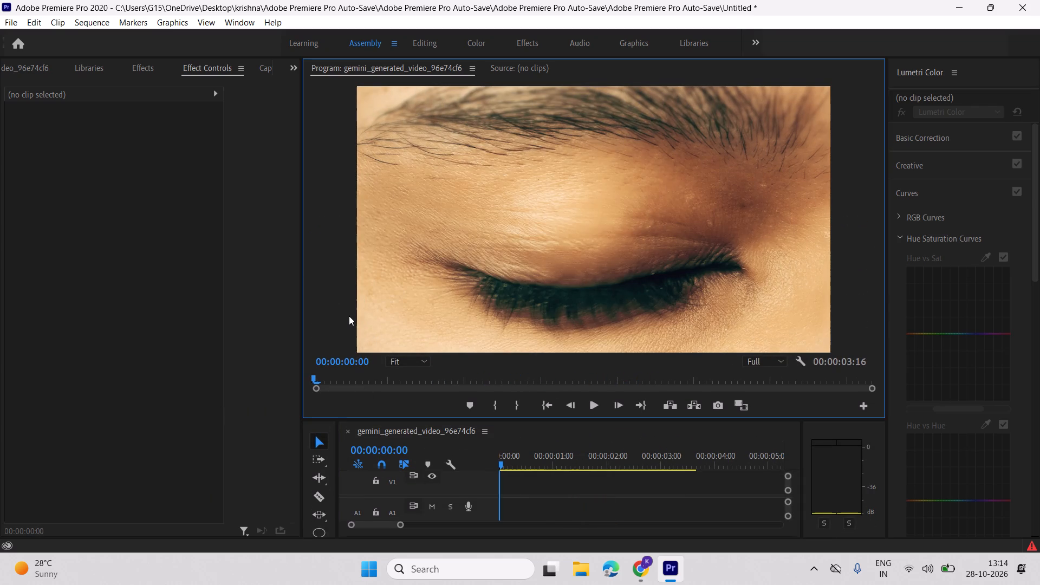
key("grave")
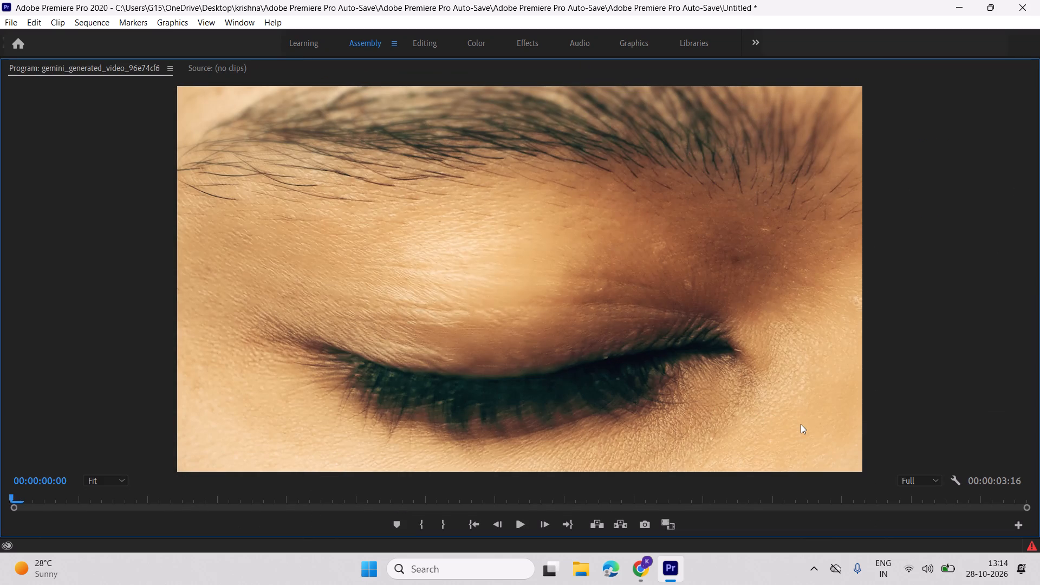
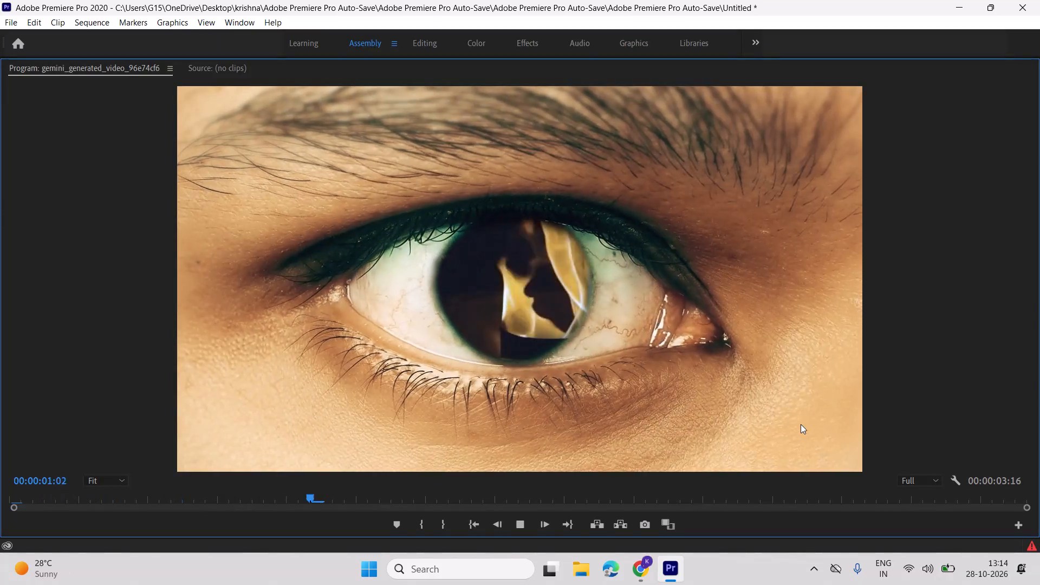
Play the sequence through several times in the maximized Program monitor to examine the eye-to-fire zoom transition.
key("space")
key("space")
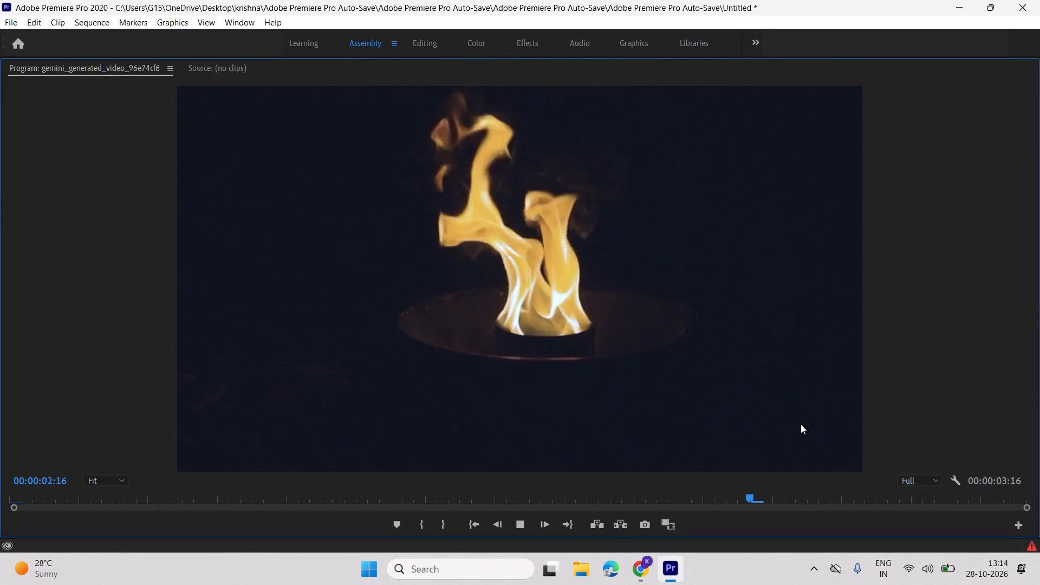
key("space")
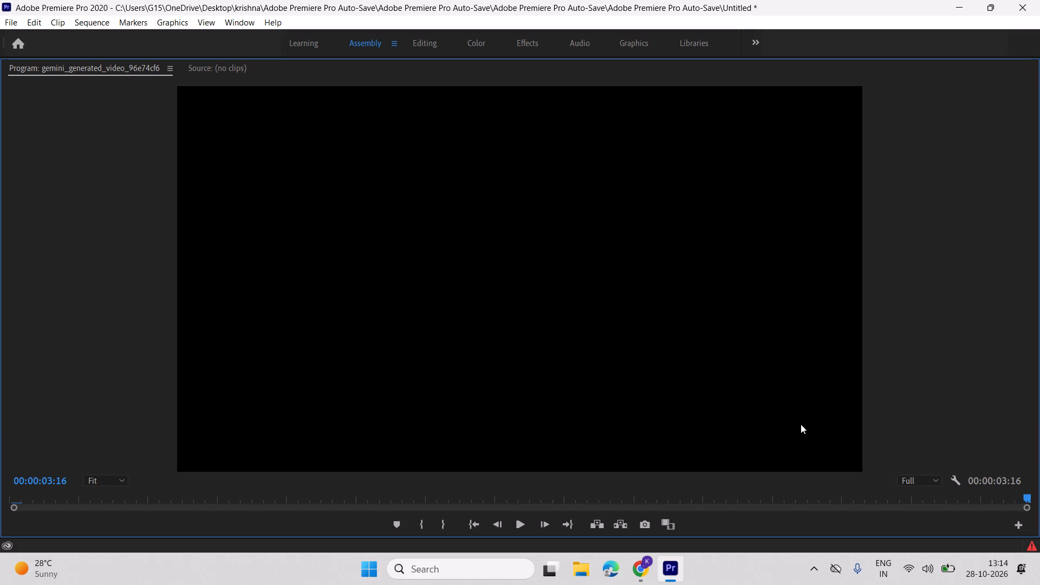
key("space")
key("space")
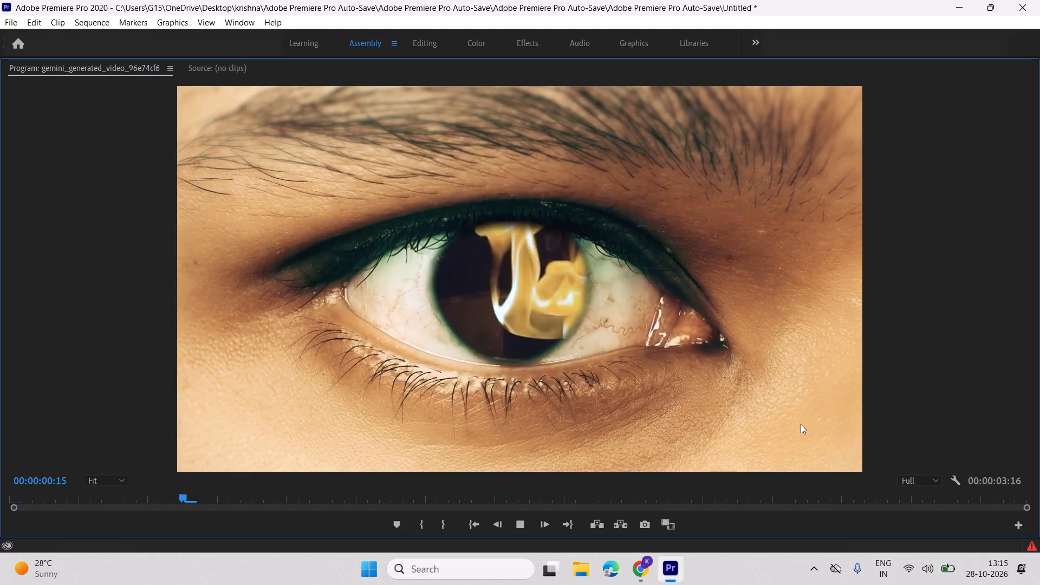
key("space")
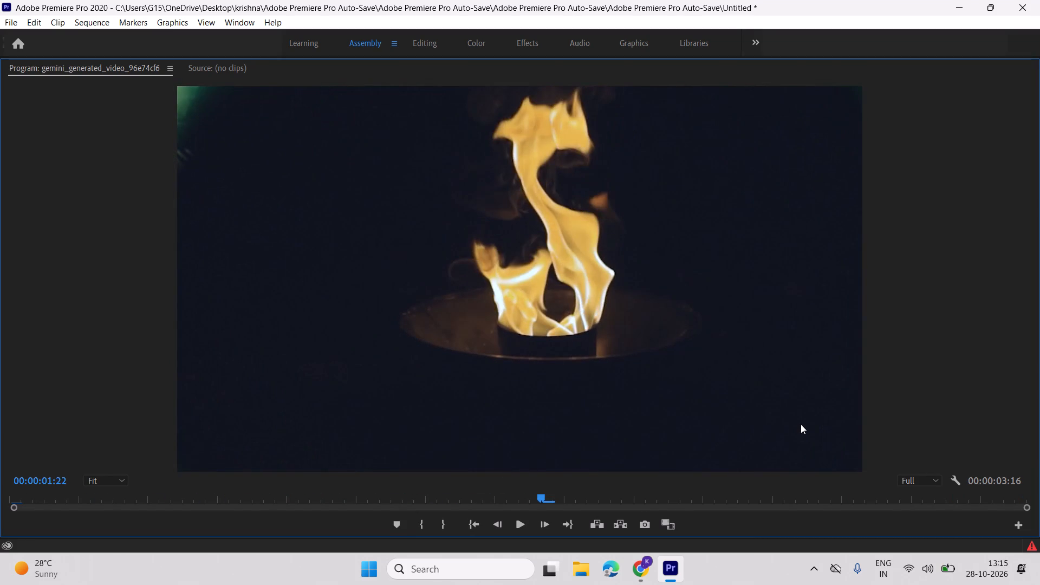
key("space")
key("space")
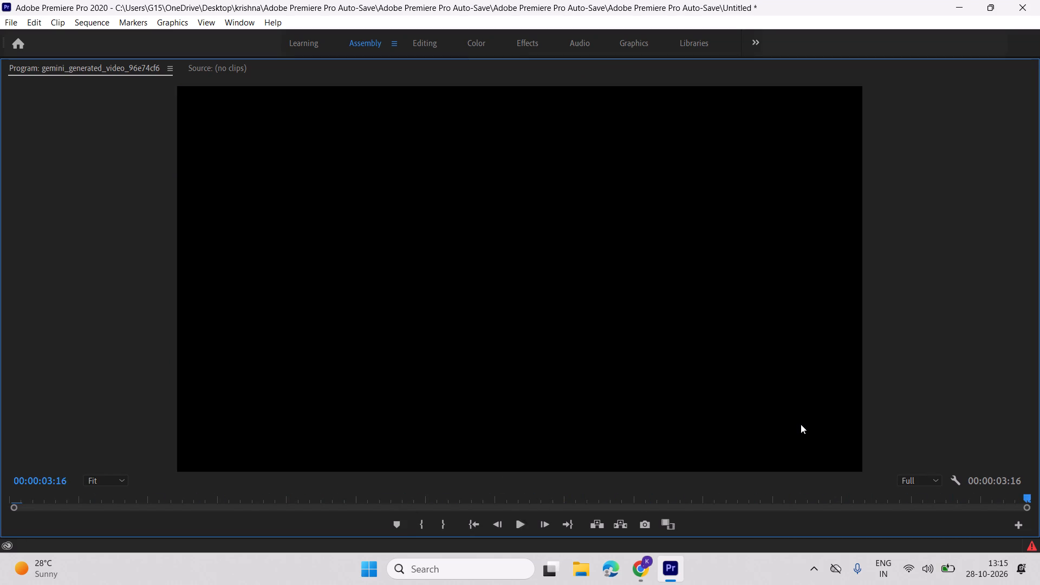
Replay the sequence from the start in short bursts, pausing through the zoom to inspect the eye mask edges against the fire.
key("space")
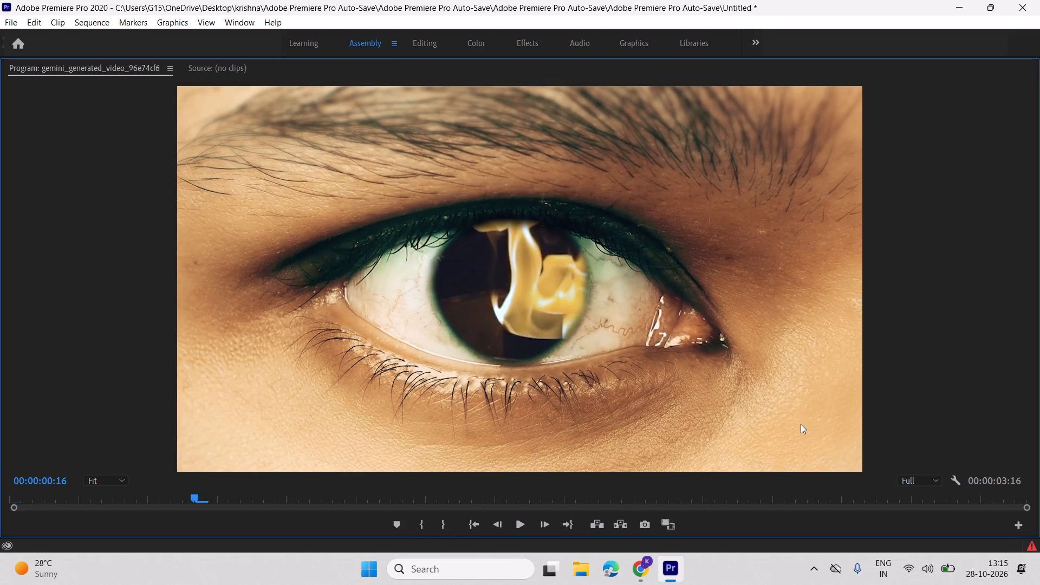
key("space")
key("space")
key("space")
key("space")
key("space")
key("space")
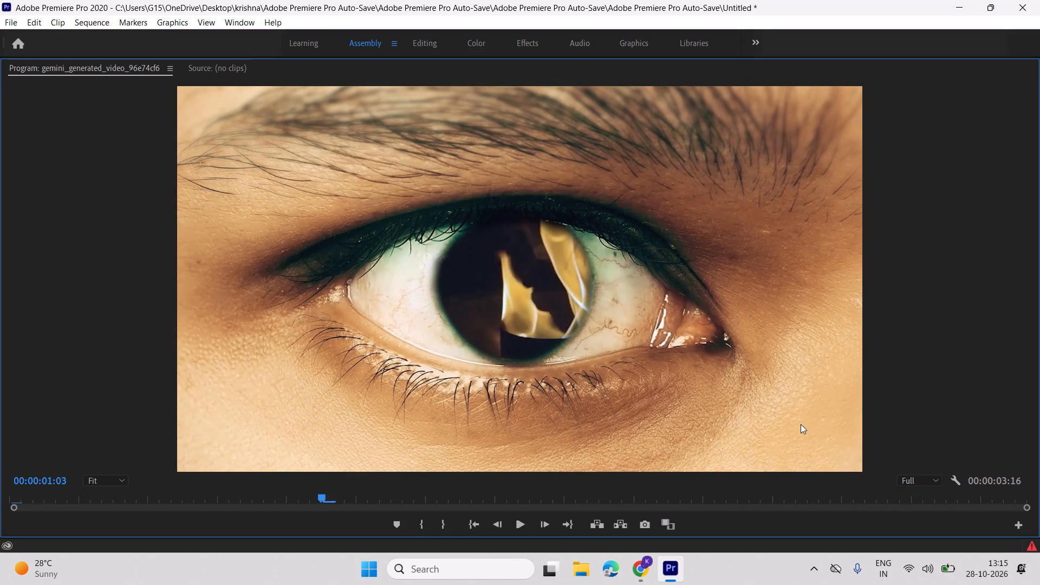
key("space")
key("space")
key("space")
key("space")
key("space")
key("space")
key("space")
key("space")
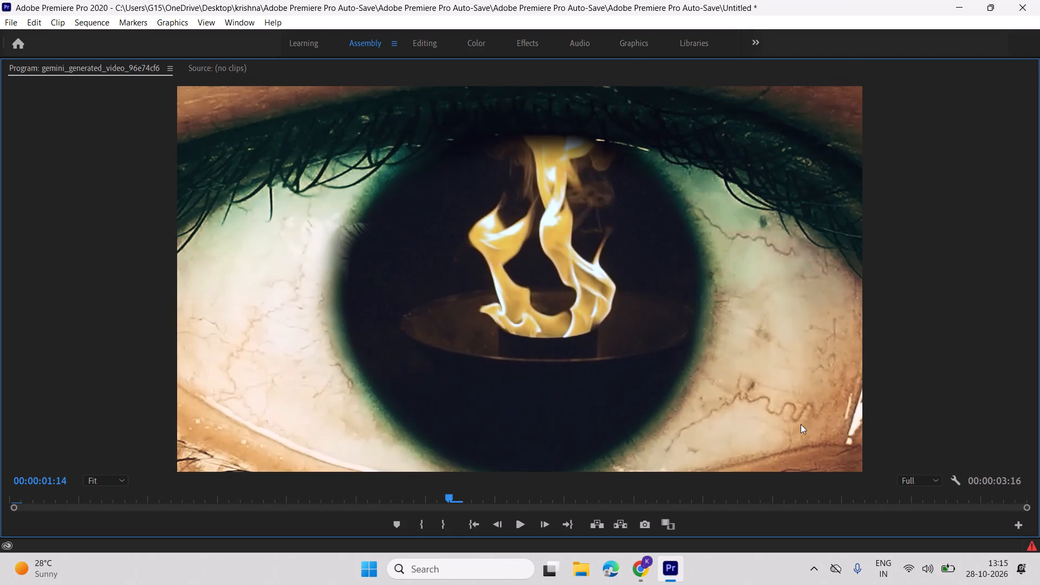
key("space")
key("space")
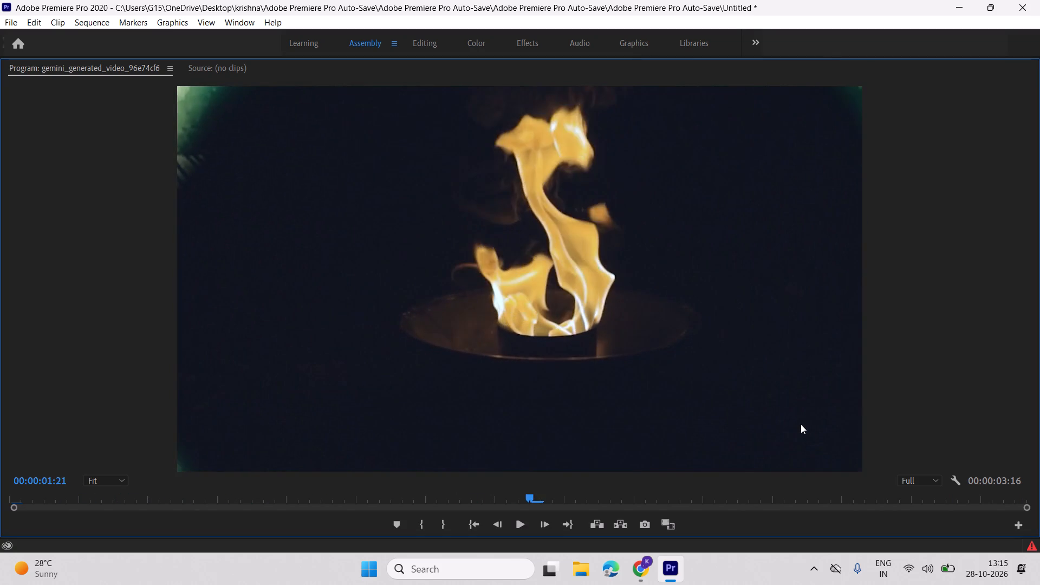
key("space")
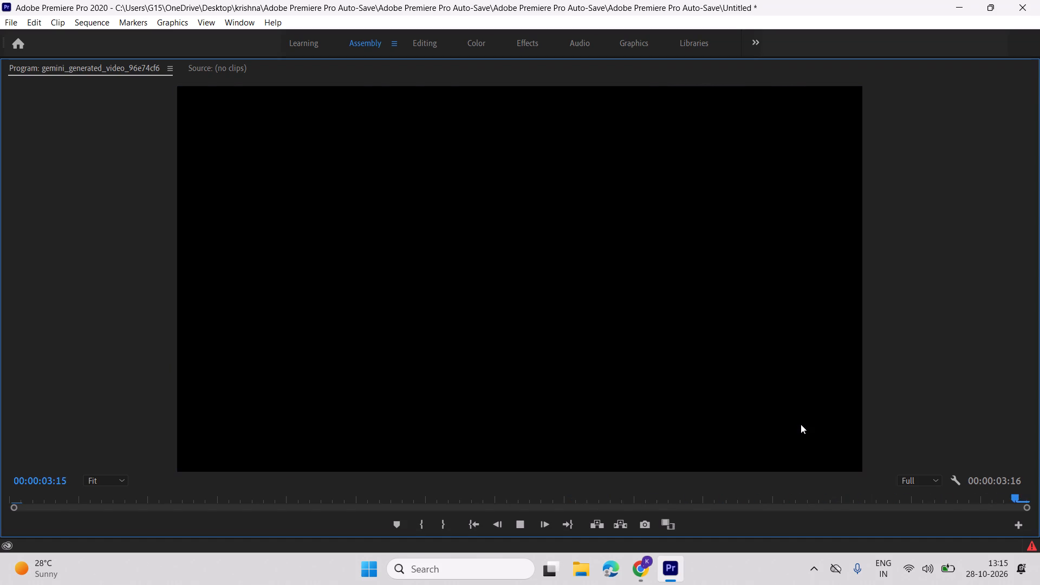
Replay the sequence, pausing repeatedly before and during the zoom to check the smoothness of the move from iris to fire.
key("space")
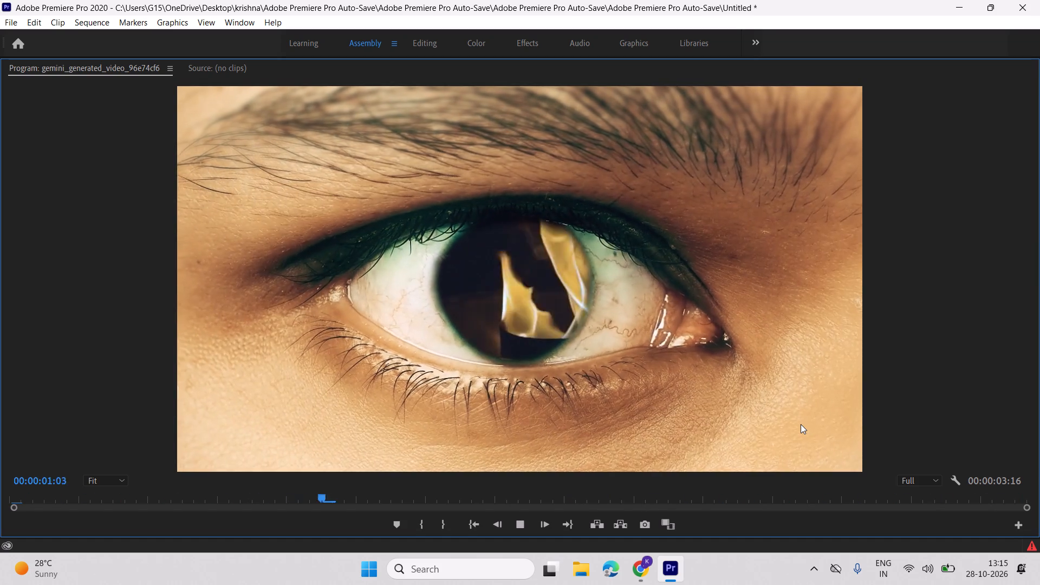
key("space")
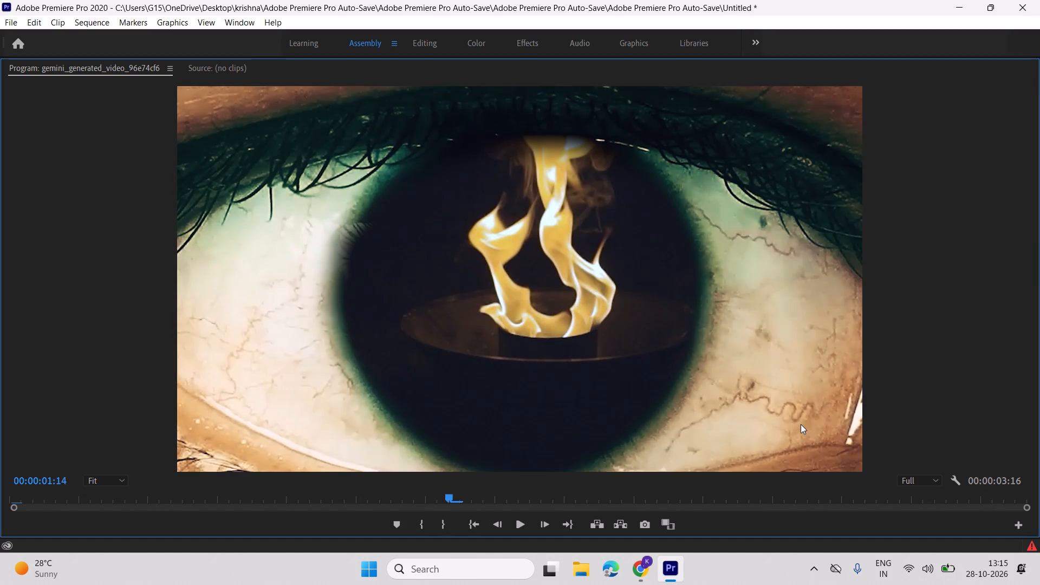
key("space")
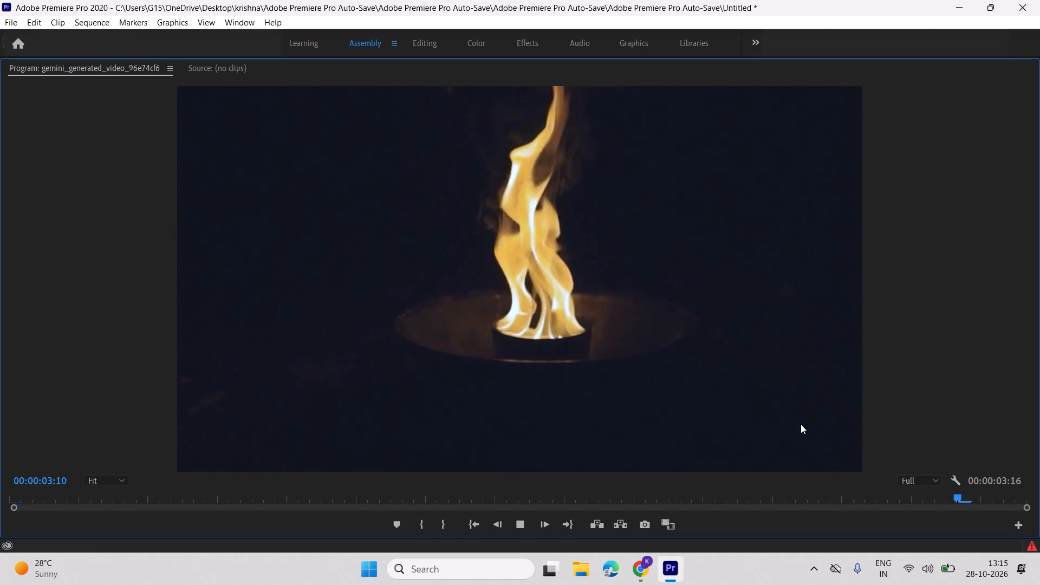
key("space")
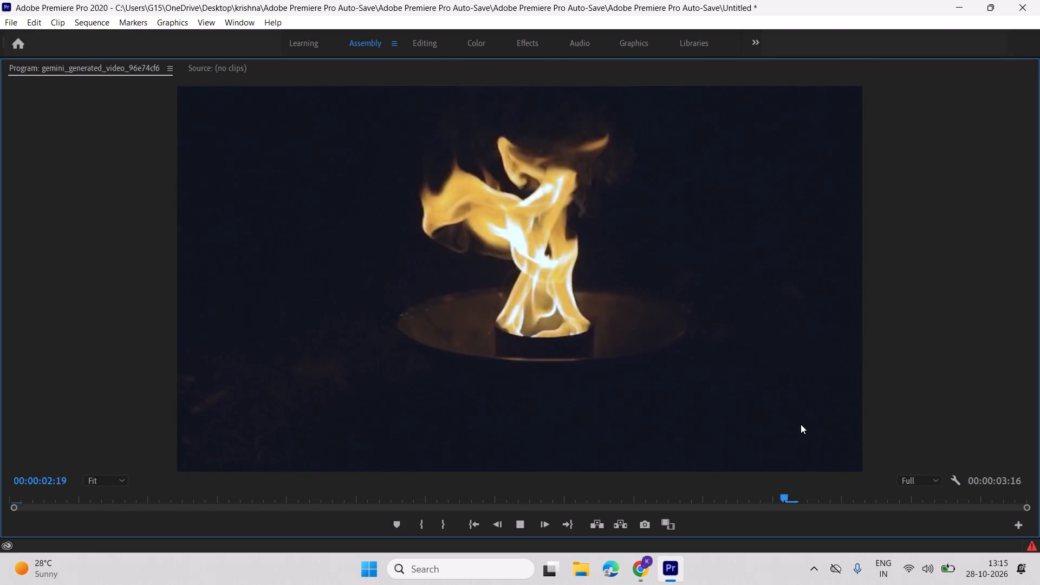
key("space")
key("space")
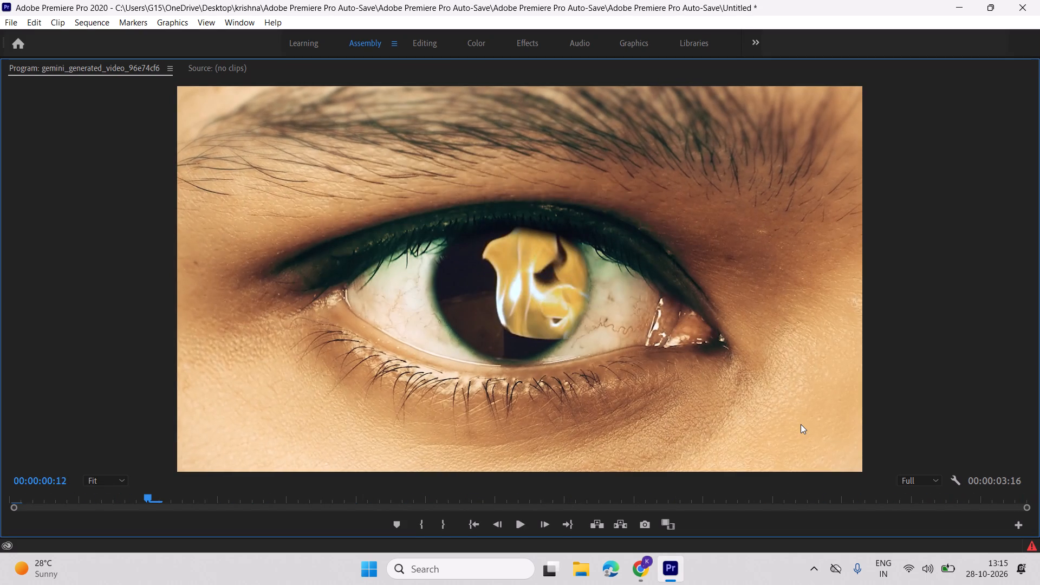
key("space")
key("space")
key("space")
key("space")
key("space")
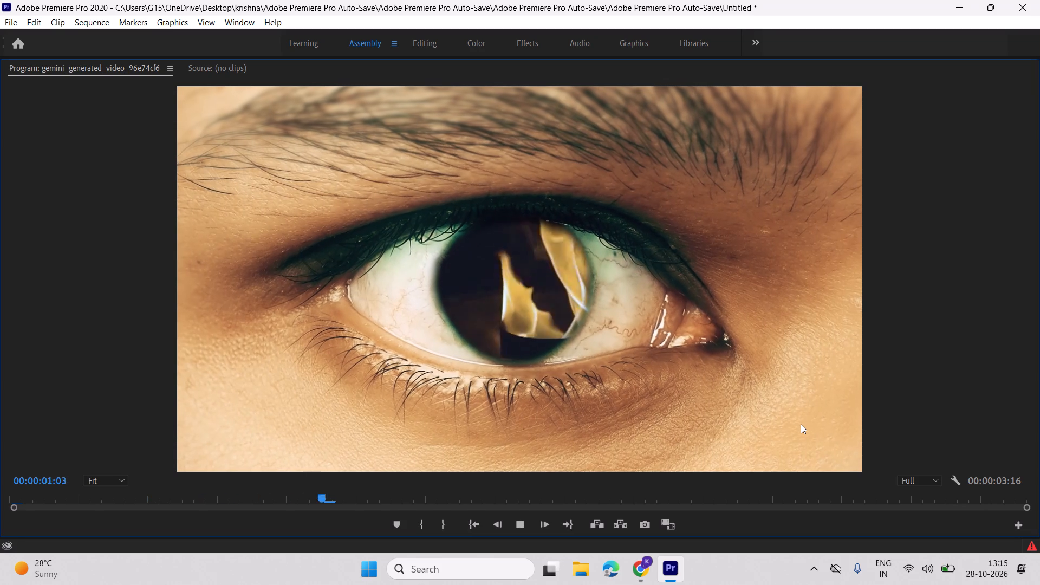
key("space")
key("space")
key("space")
key("space")
key("space")
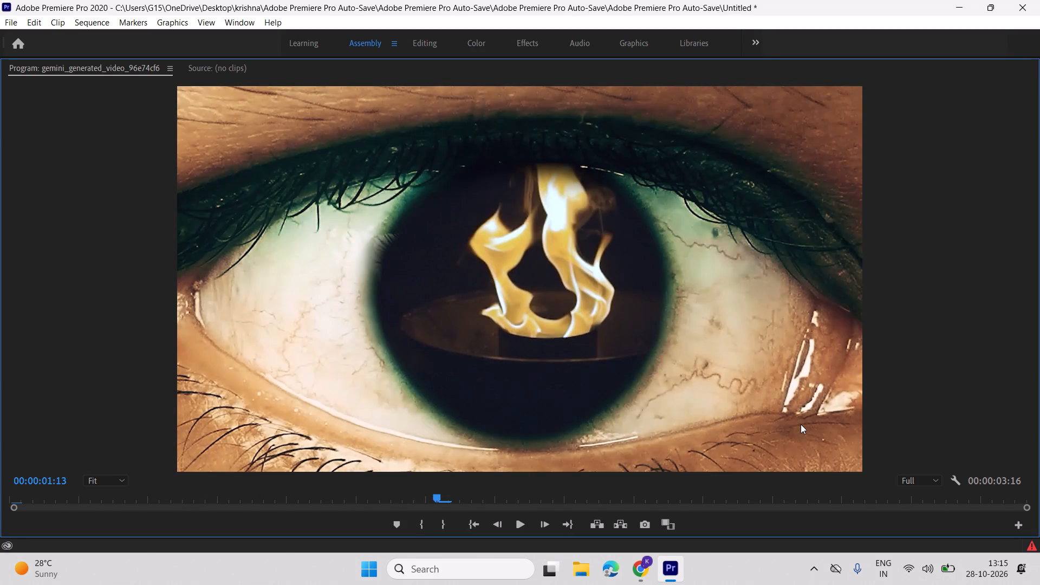
key("space")
key("space")
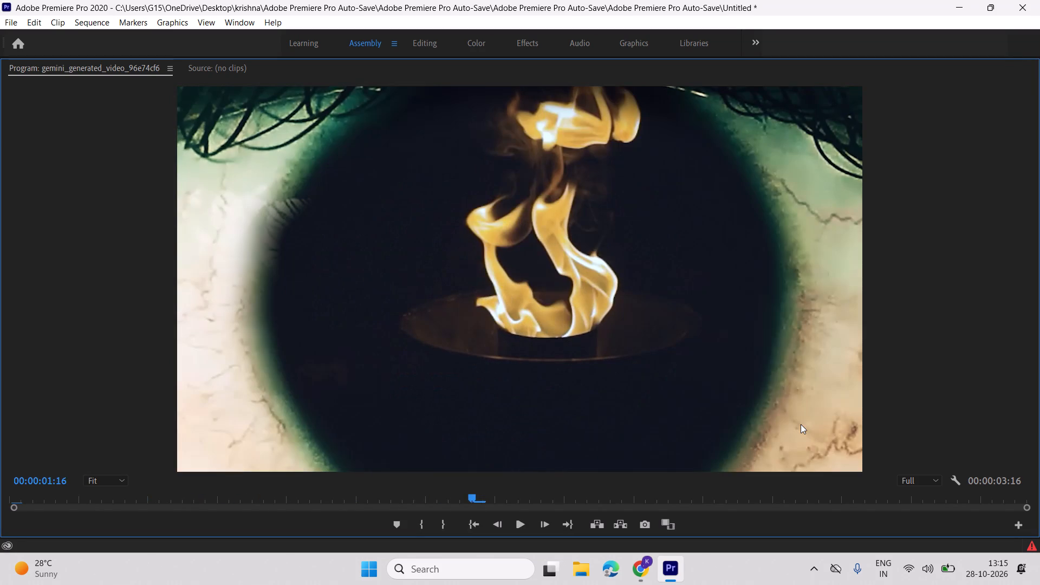
key("space")
key("space")
key("space")
key("space")
key("space")
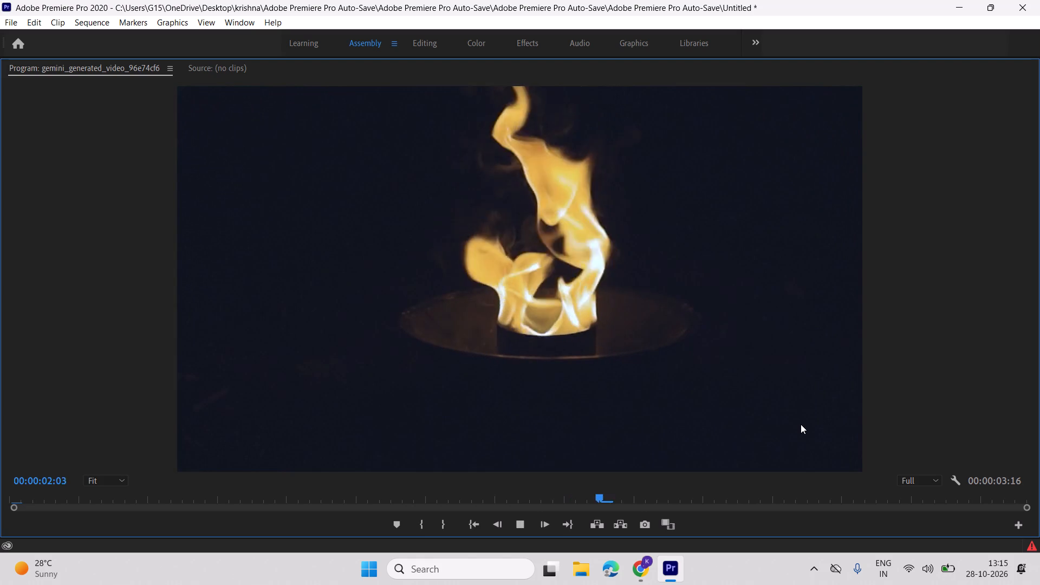
key("space")
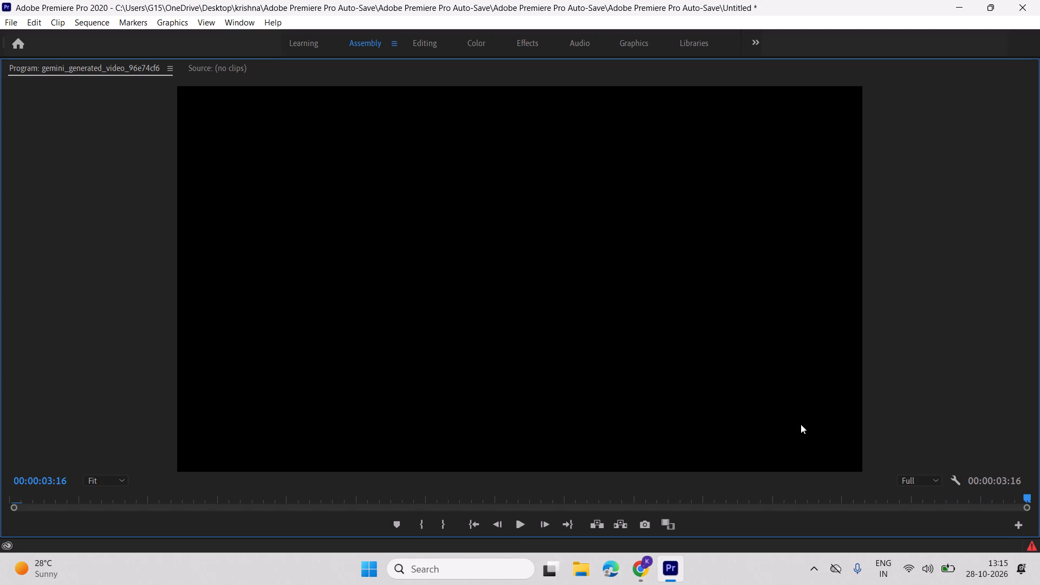
Replay the transition, restore the Program monitor to its normal size in the workspace, and pause playback at 00:00:01:23.
key("space")
key("space")
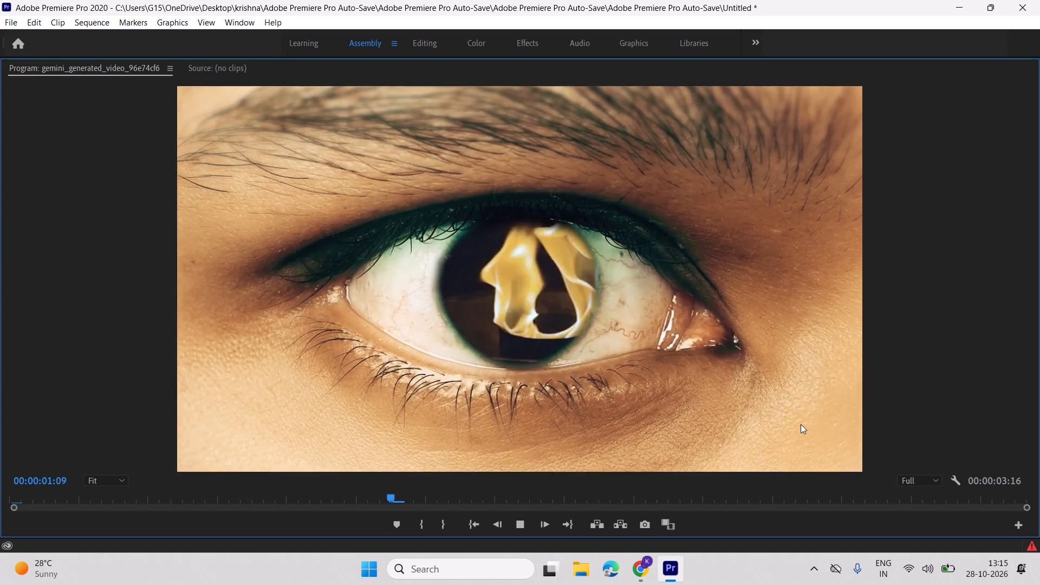
key("space")
type("`")
key("space")
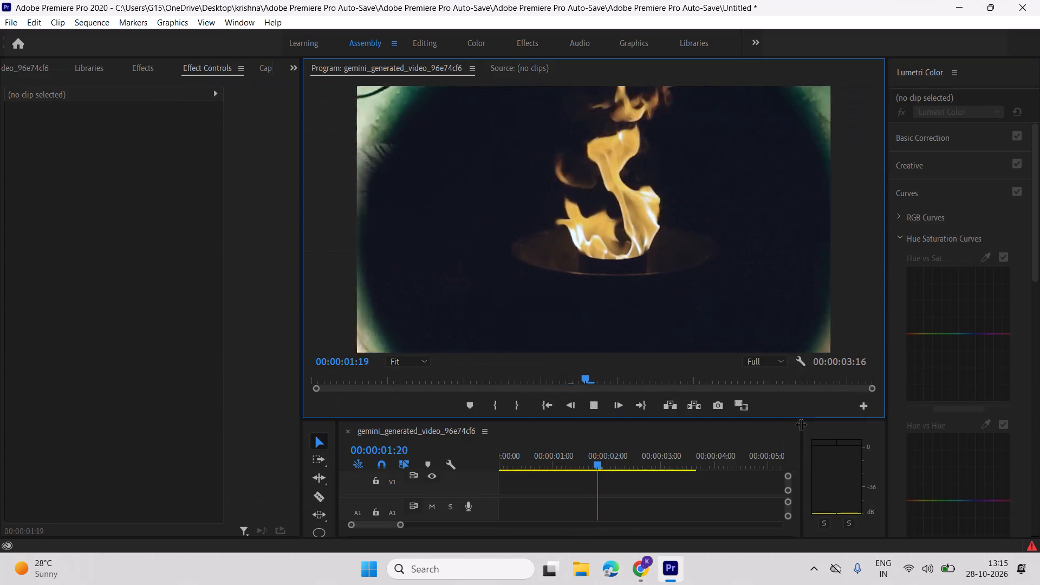
key("space")
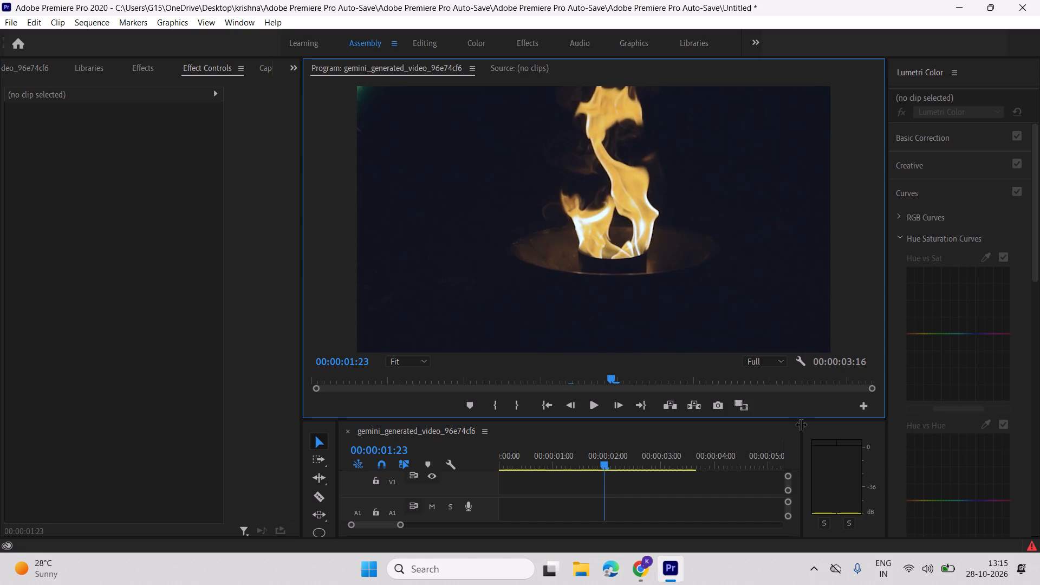
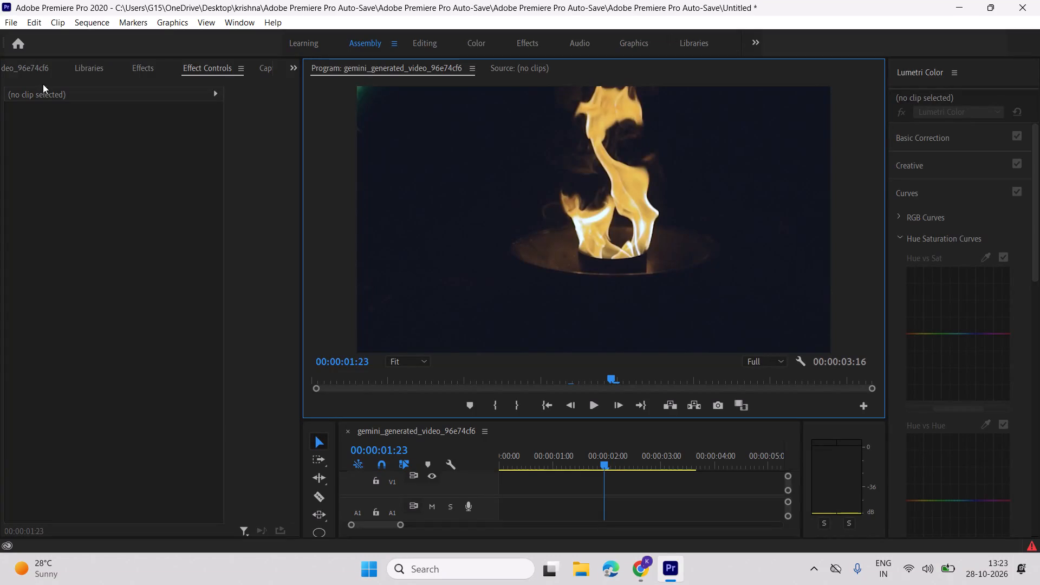
Export the sequence as an H.264 video named gemini_generated_video_96e74cf6.mp4 with the Match Source - High bitrate preset.
left_click(11, 18)
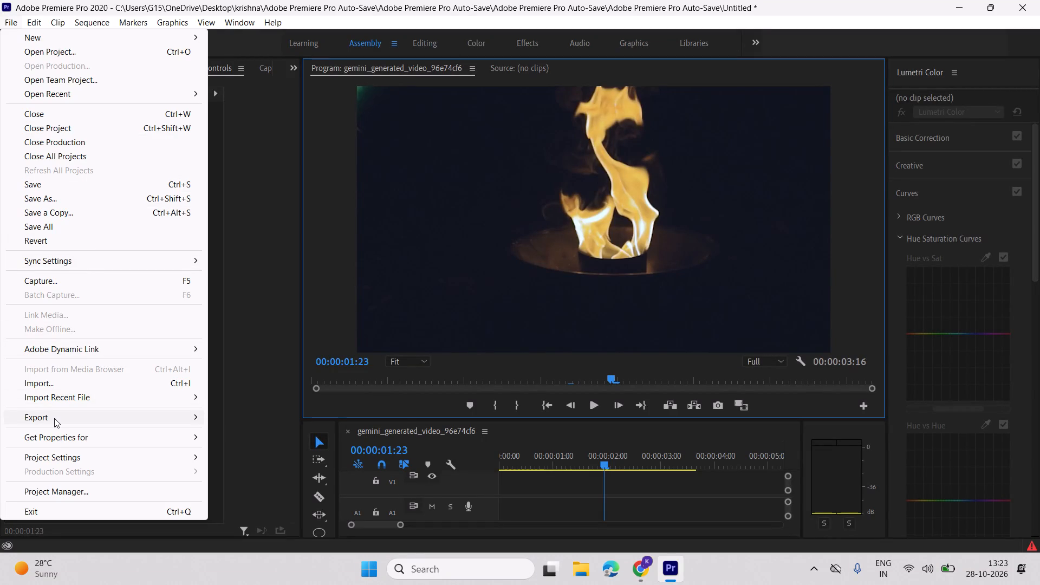
left_click(54, 418)
left_click(214, 414)
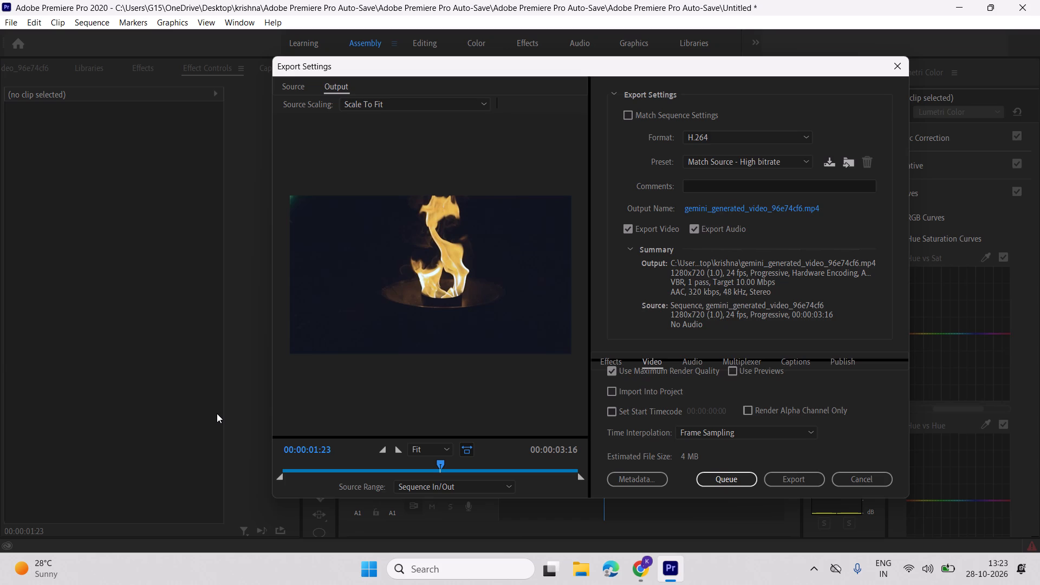
left_click(809, 485)
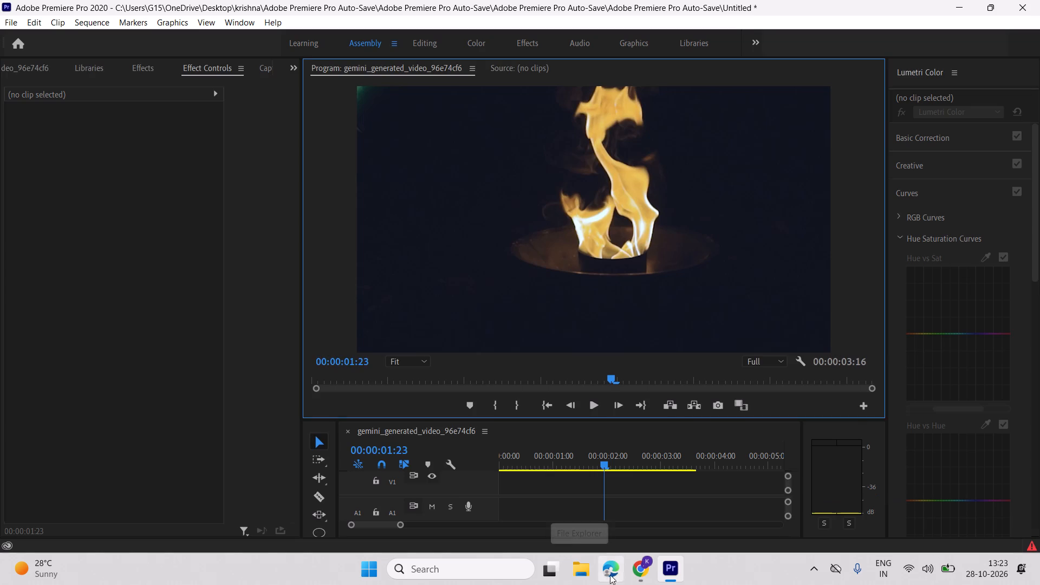
Switch to File Explorer and look through the krishna folders in Downloads and on the Desktop for the exported video.
left_click(589, 584)
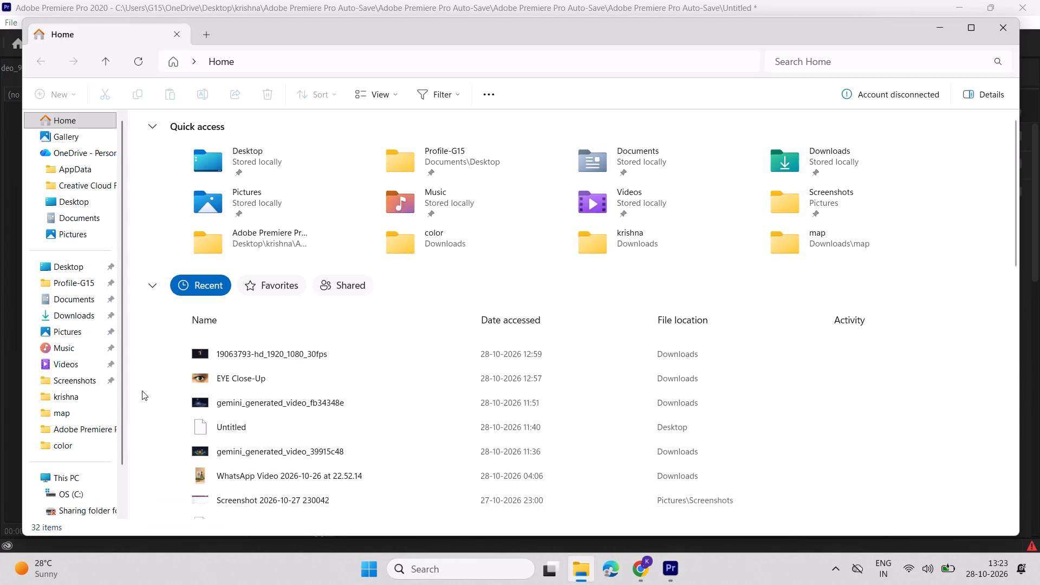
left_click(112, 390)
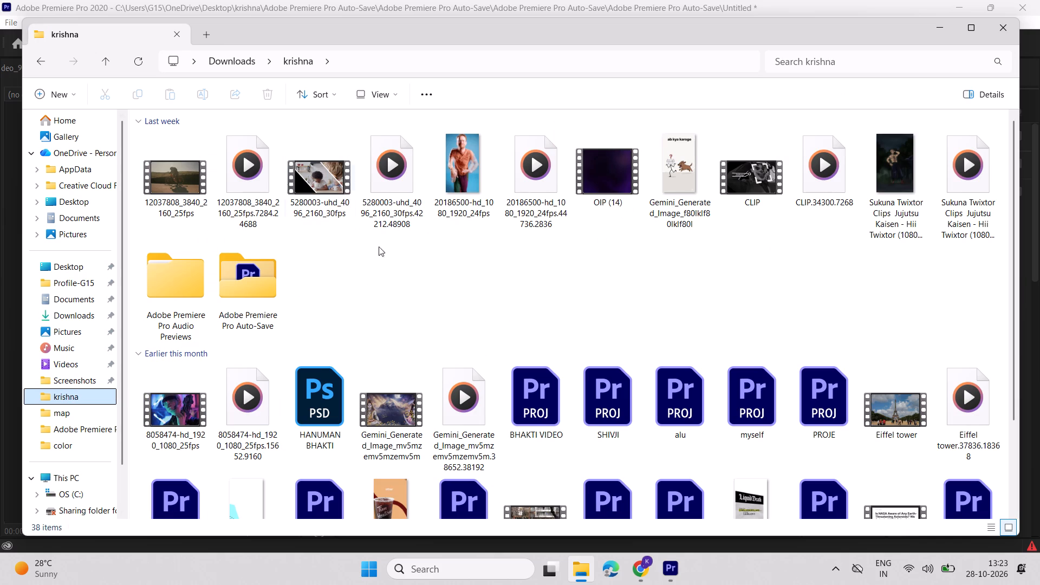
scroll(487, 336, "down", 4)
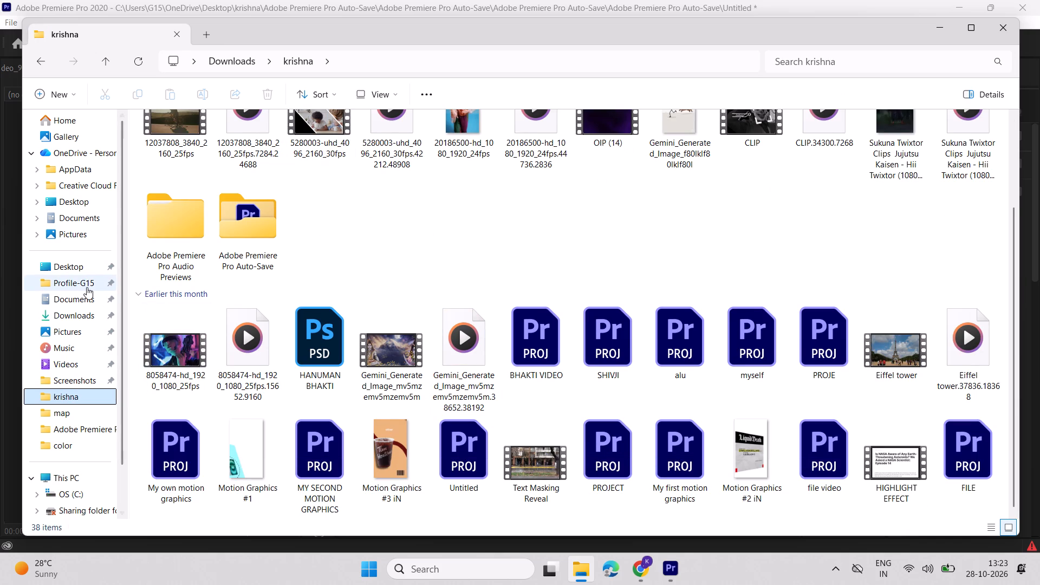
left_click(81, 261)
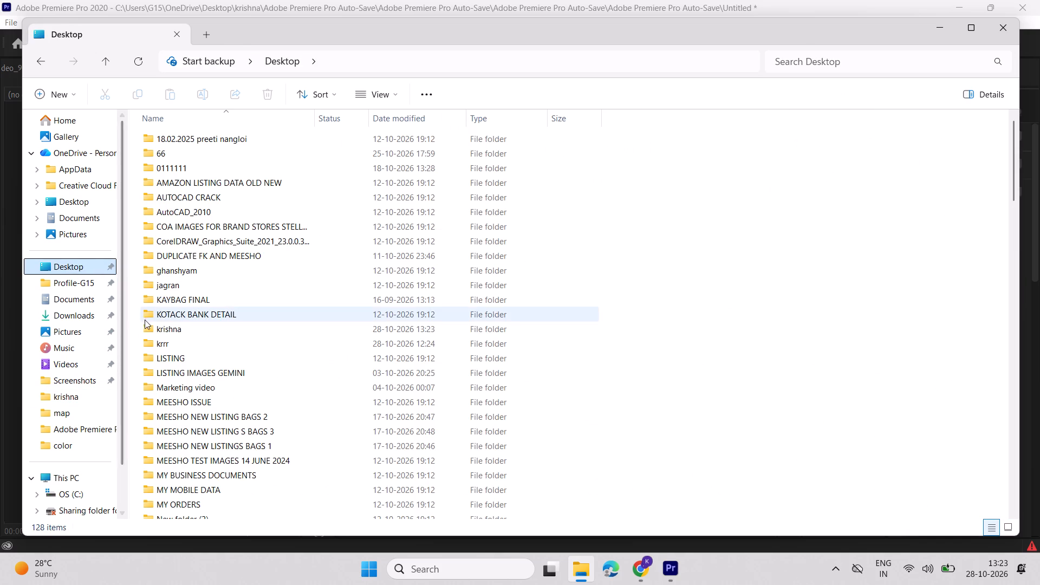
double_click(147, 328)
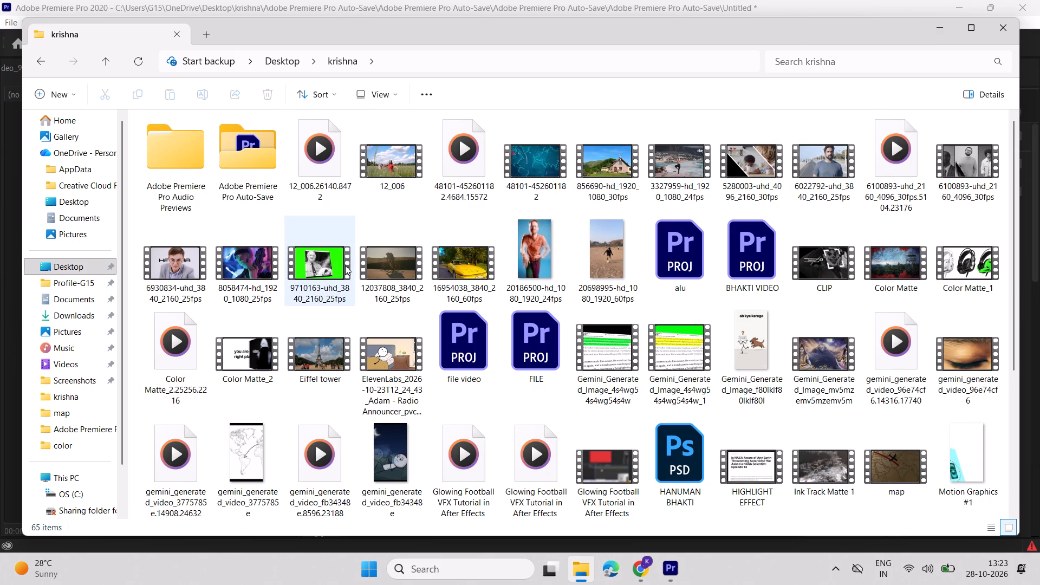
scroll(403, 294, "down", 1)
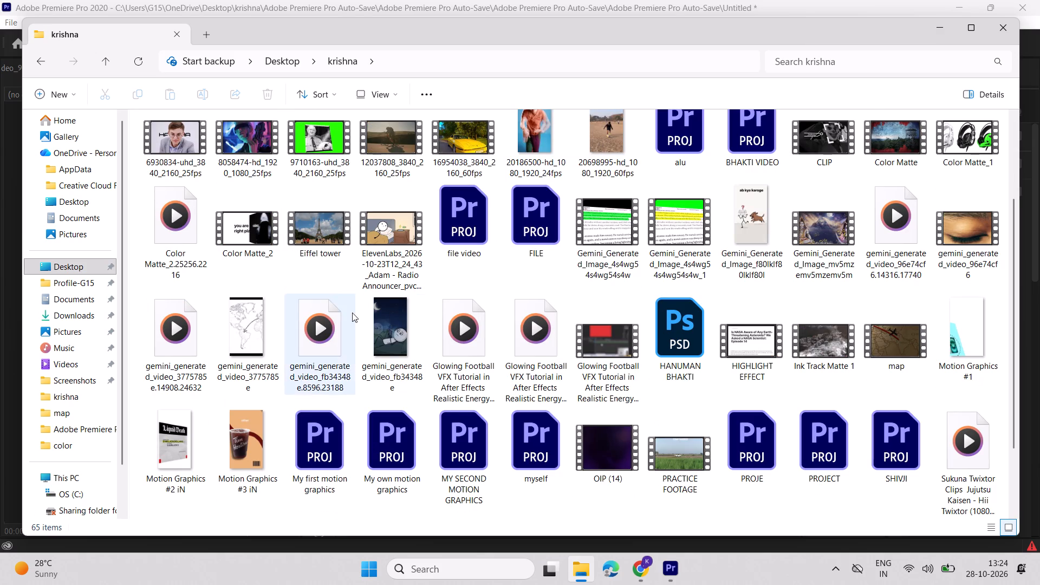
scroll(455, 316, "down", 1)
left_click_drag(467, 311, 448, 316)
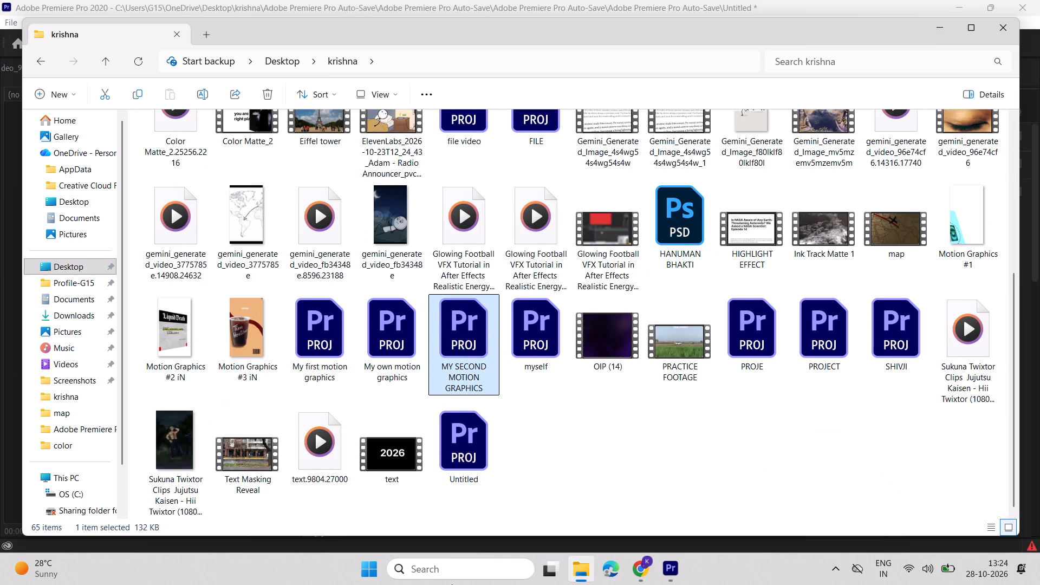
left_click(508, 437)
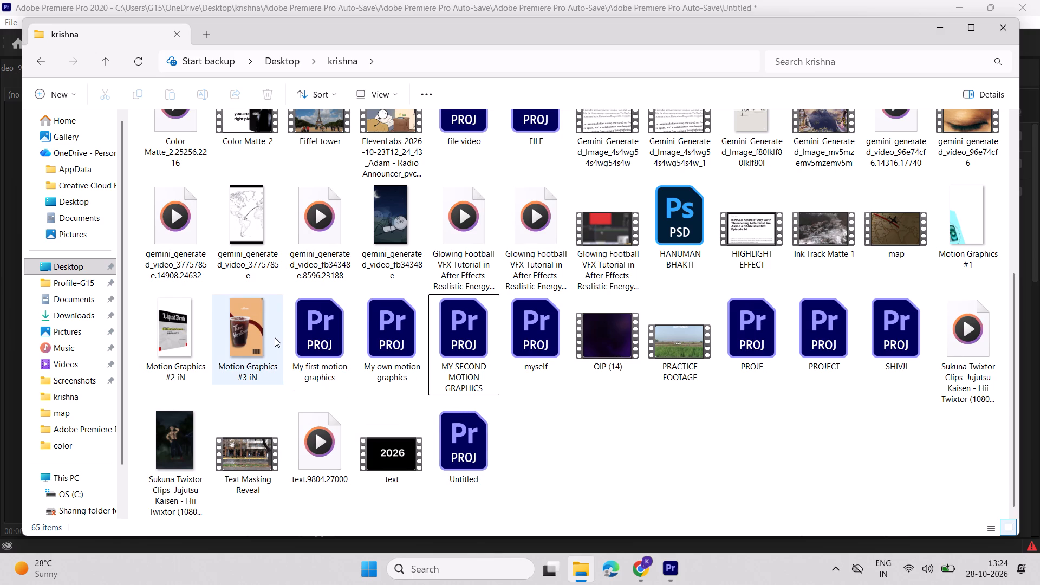
Copy the exported gemini_generated_video_96e74cf6 video file from the Desktop krishna folder and close File Explorer.
scroll(275, 337, "up", 1)
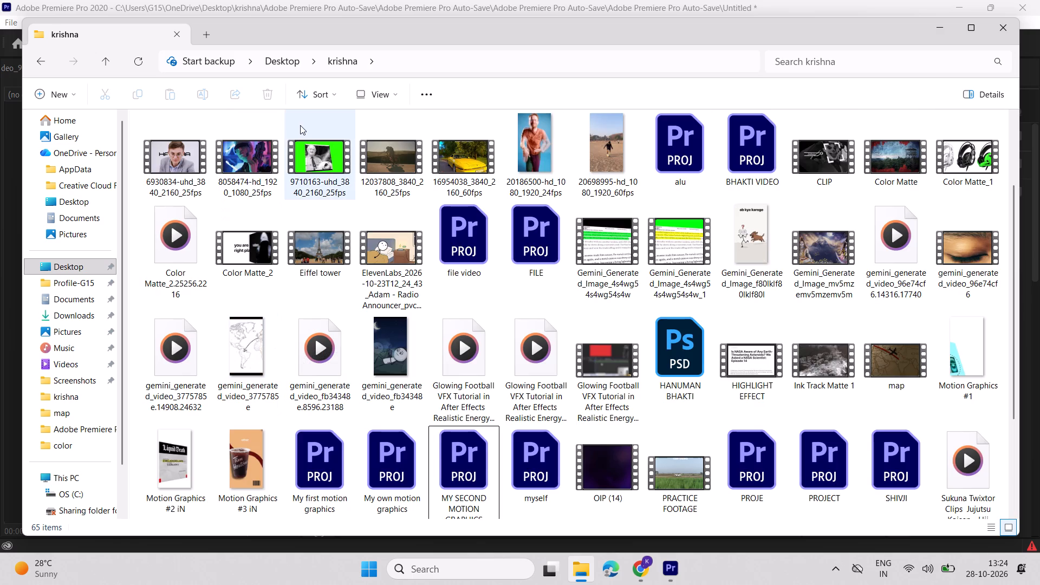
left_click(958, 257)
right_click(958, 257)
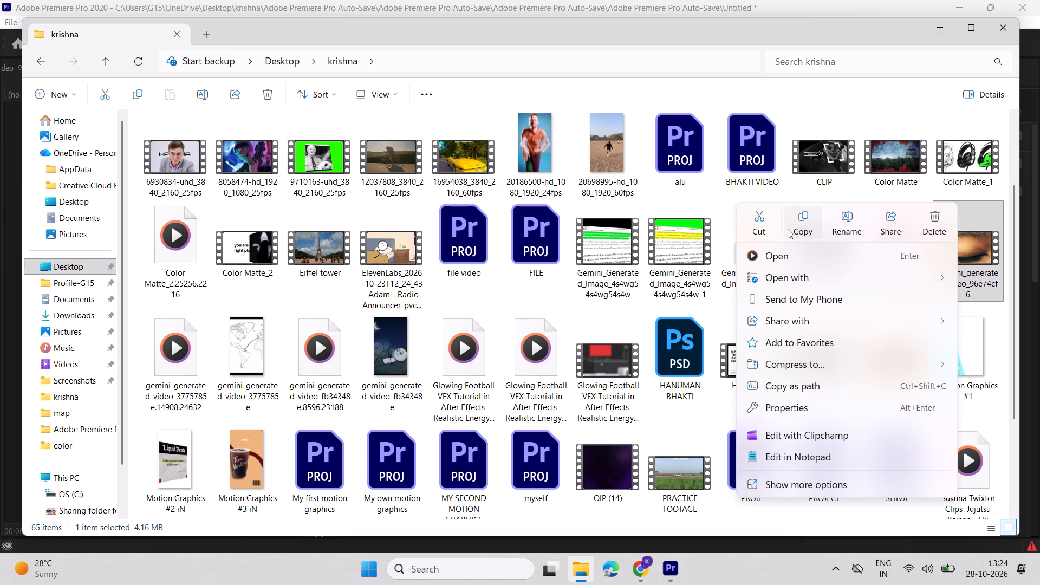
left_click(788, 229)
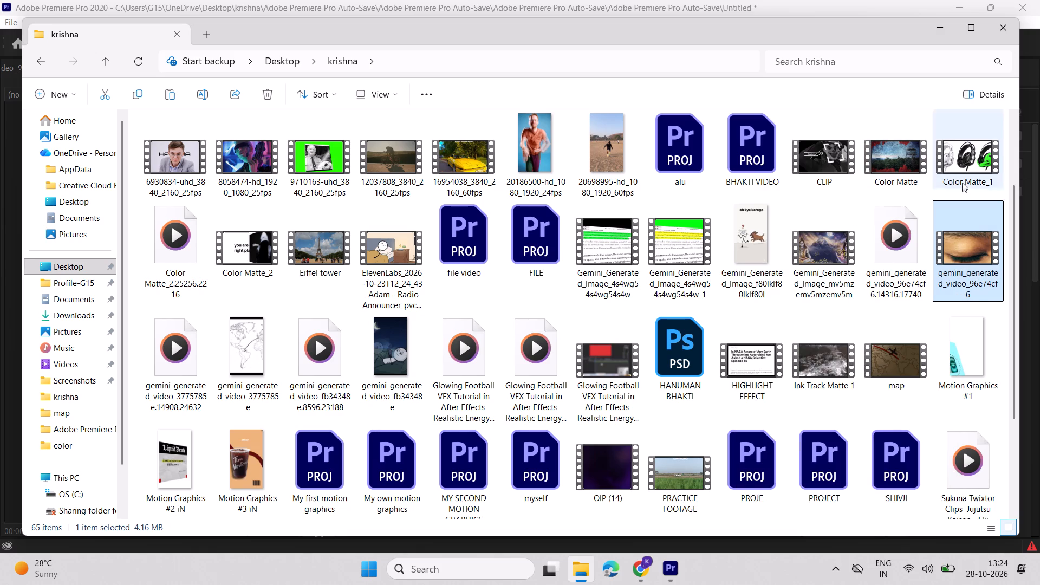
right_click(968, 287)
left_click(823, 228)
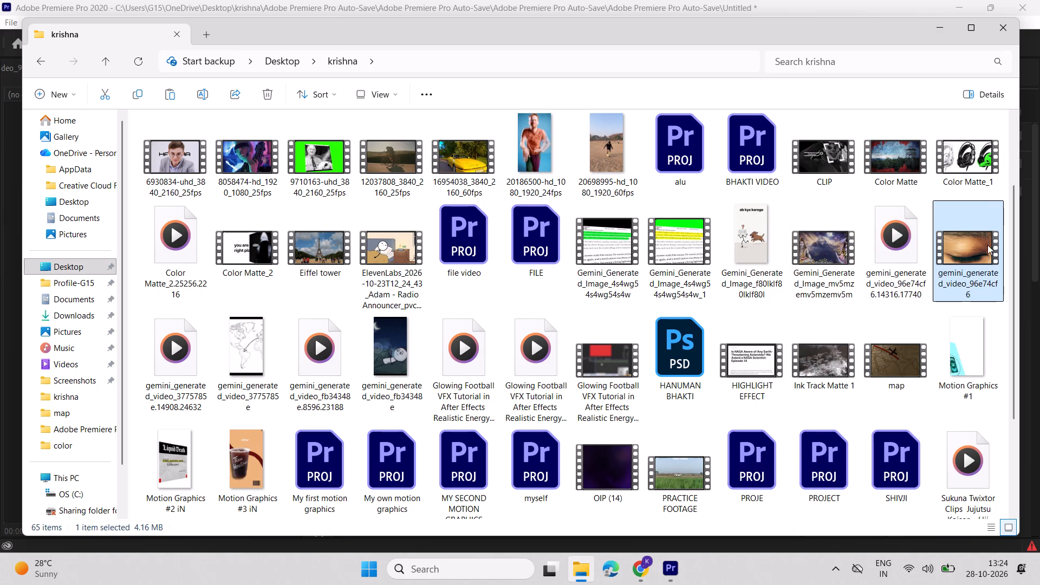
right_click(987, 252)
left_click(842, 225)
left_click(1003, 19)
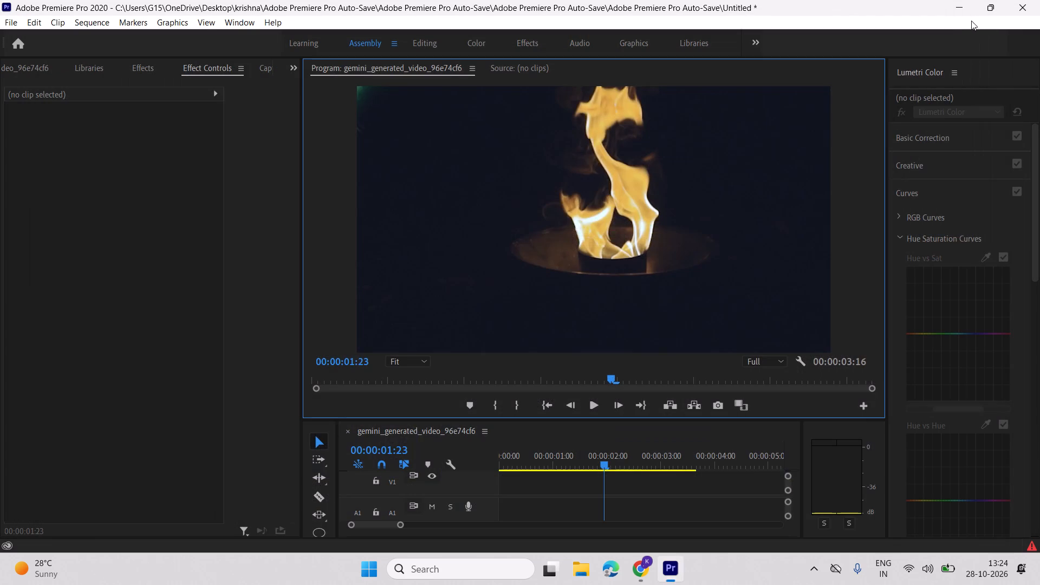
Close Premiere Pro, saving the changes to the Untitled project and discarding those to Untitled Project.prproj.
left_click(1039, 0)
left_click(493, 308)
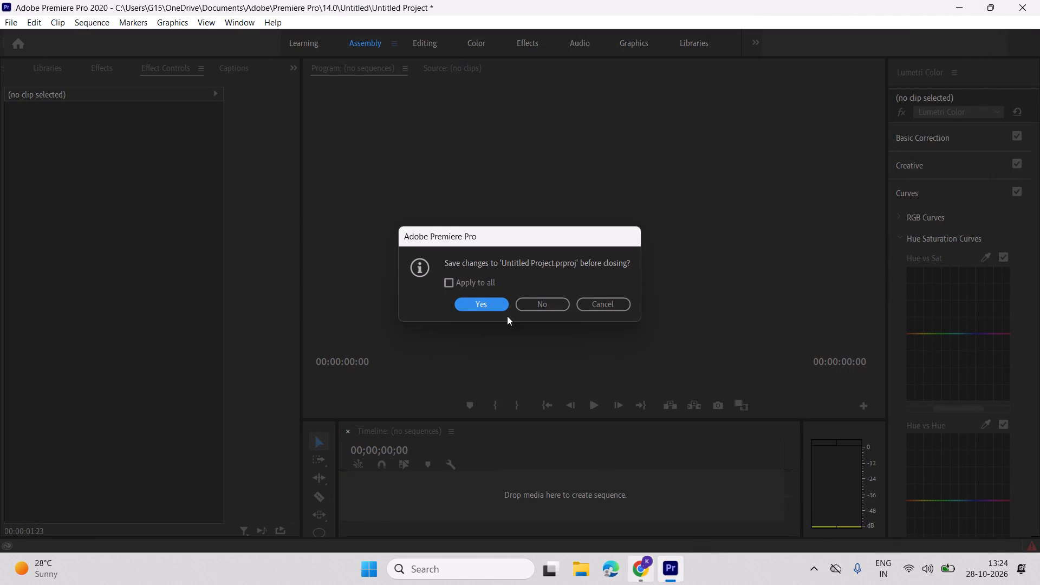
left_click(536, 302)
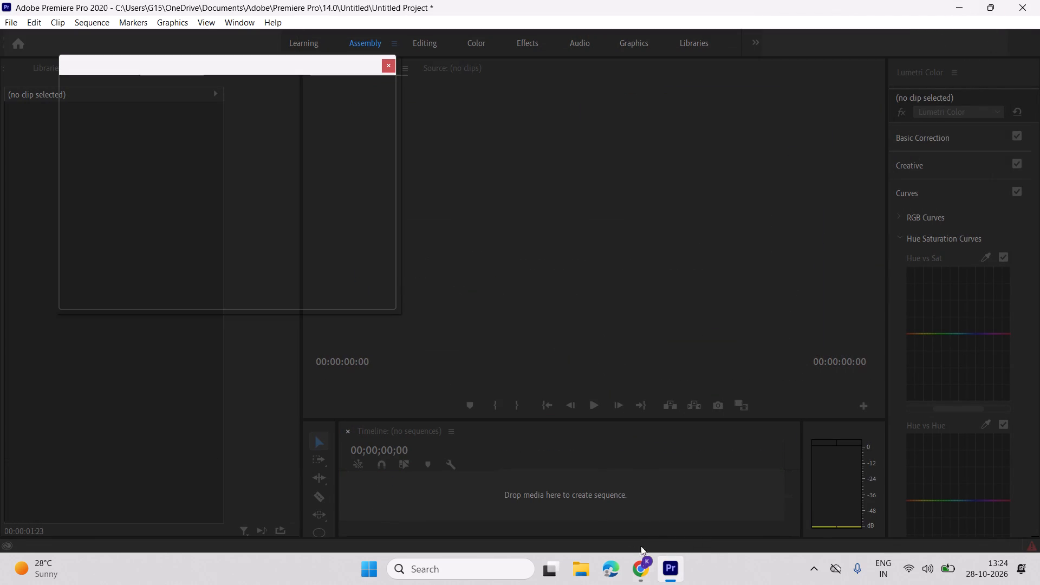
Switch to Chrome and start opening WhatsApp Web (web.whatsapp.com) in a new tab.
left_click(635, 561)
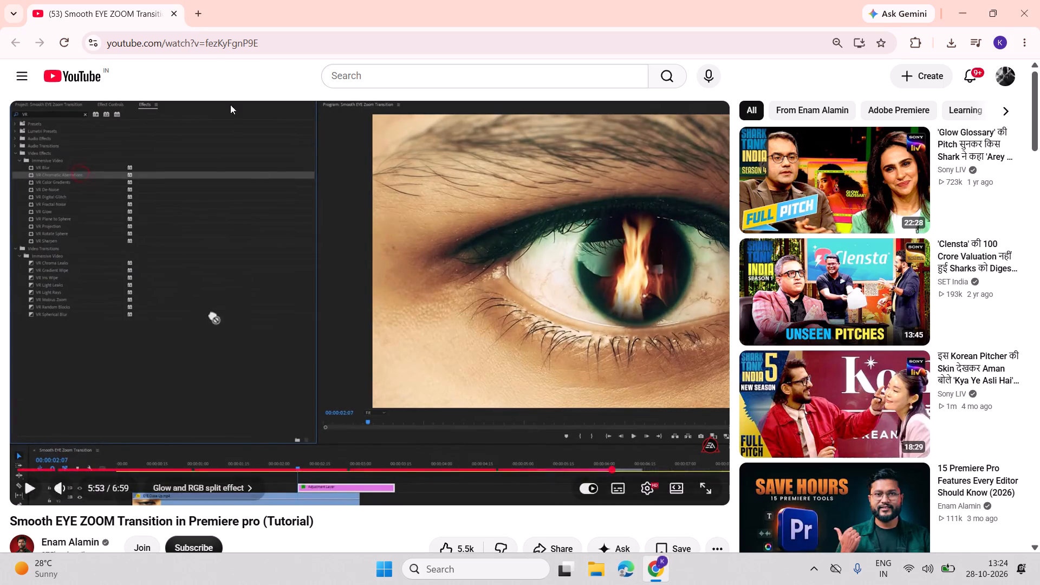
left_click(204, 19)
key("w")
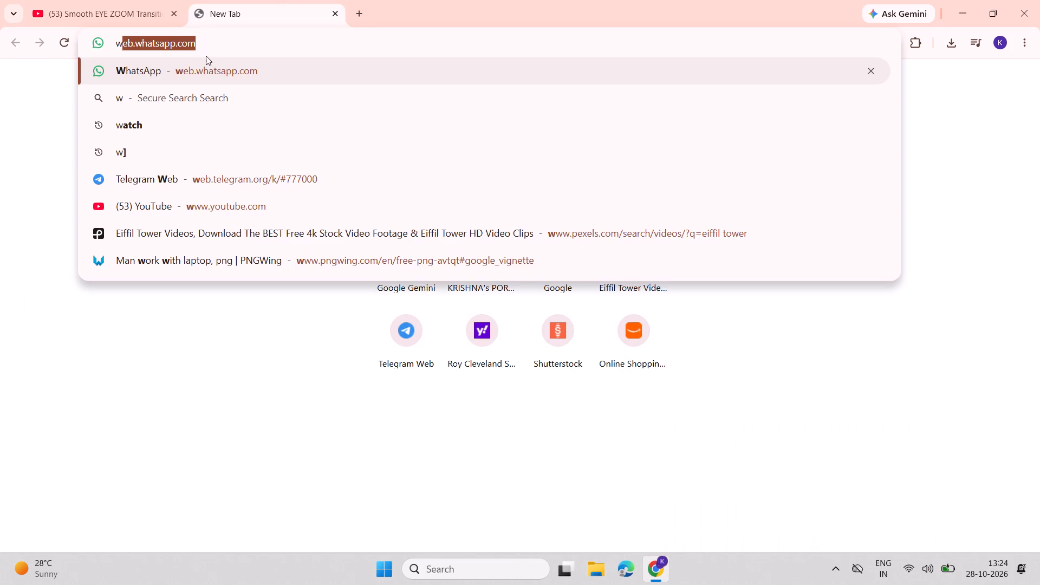